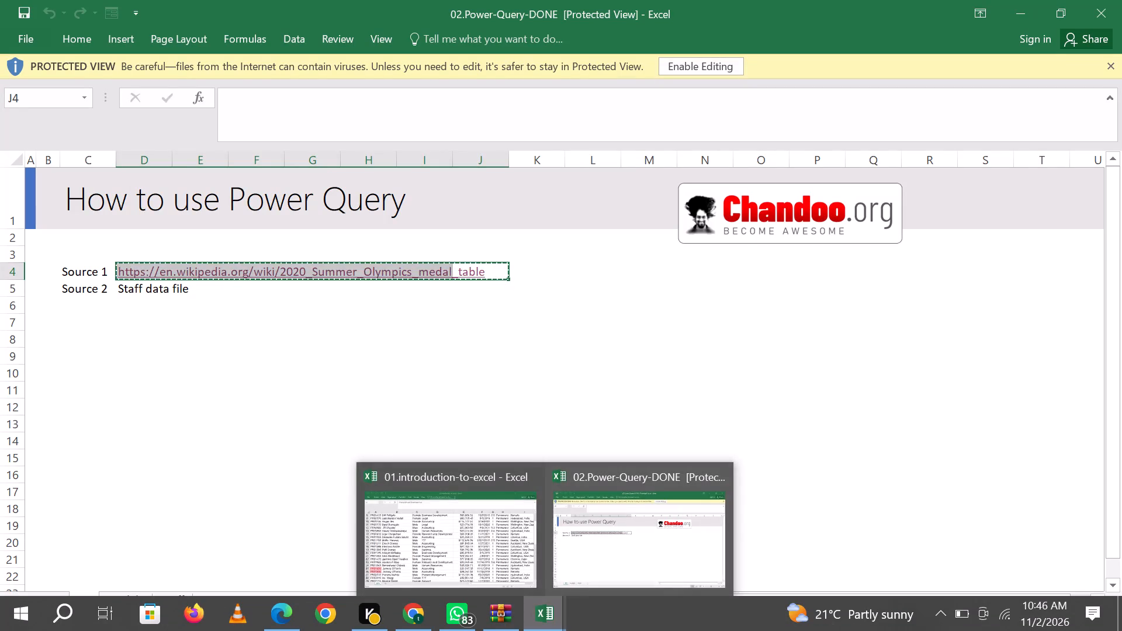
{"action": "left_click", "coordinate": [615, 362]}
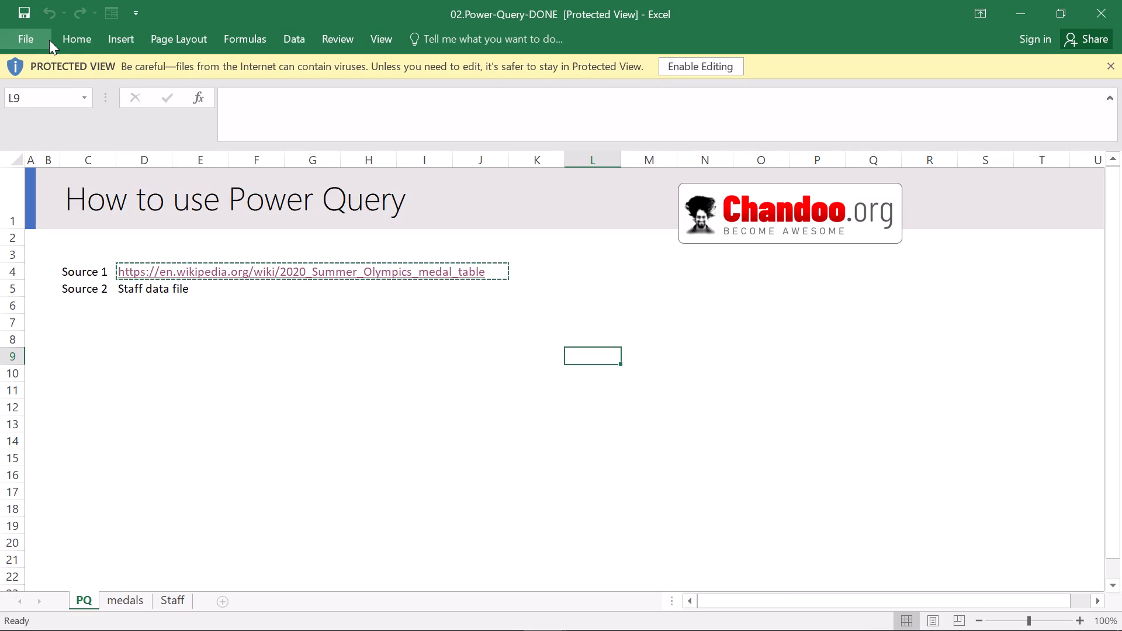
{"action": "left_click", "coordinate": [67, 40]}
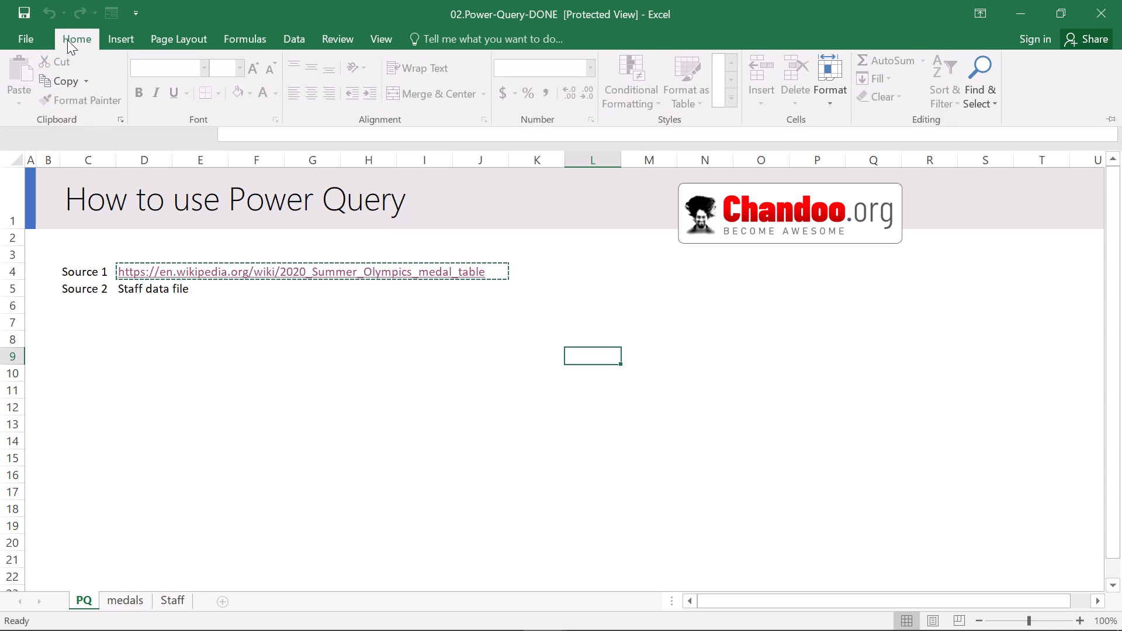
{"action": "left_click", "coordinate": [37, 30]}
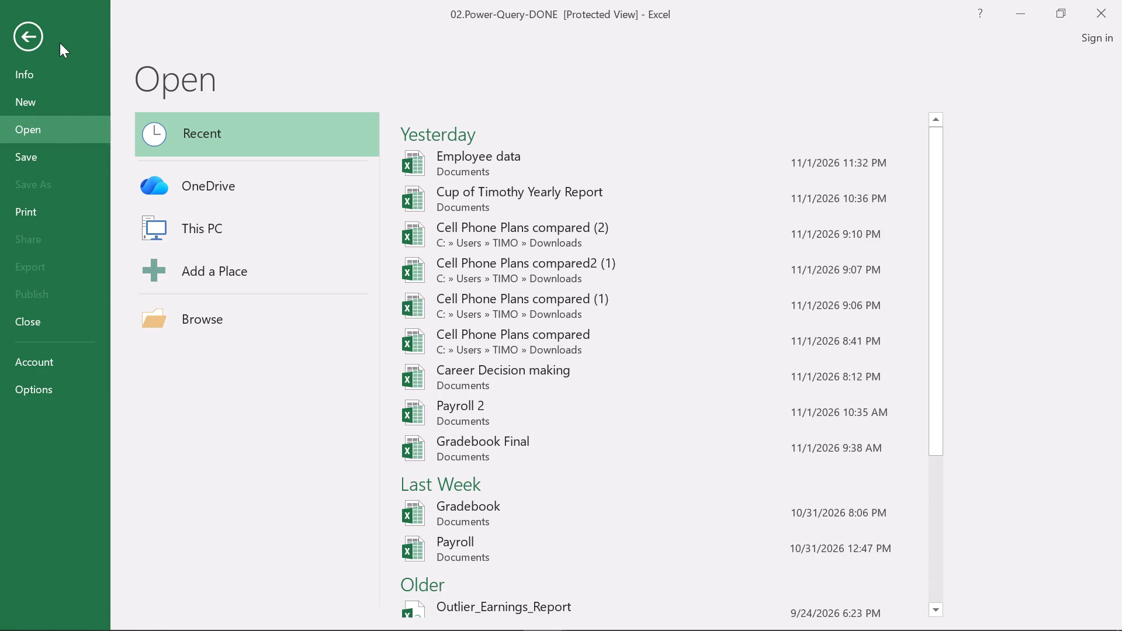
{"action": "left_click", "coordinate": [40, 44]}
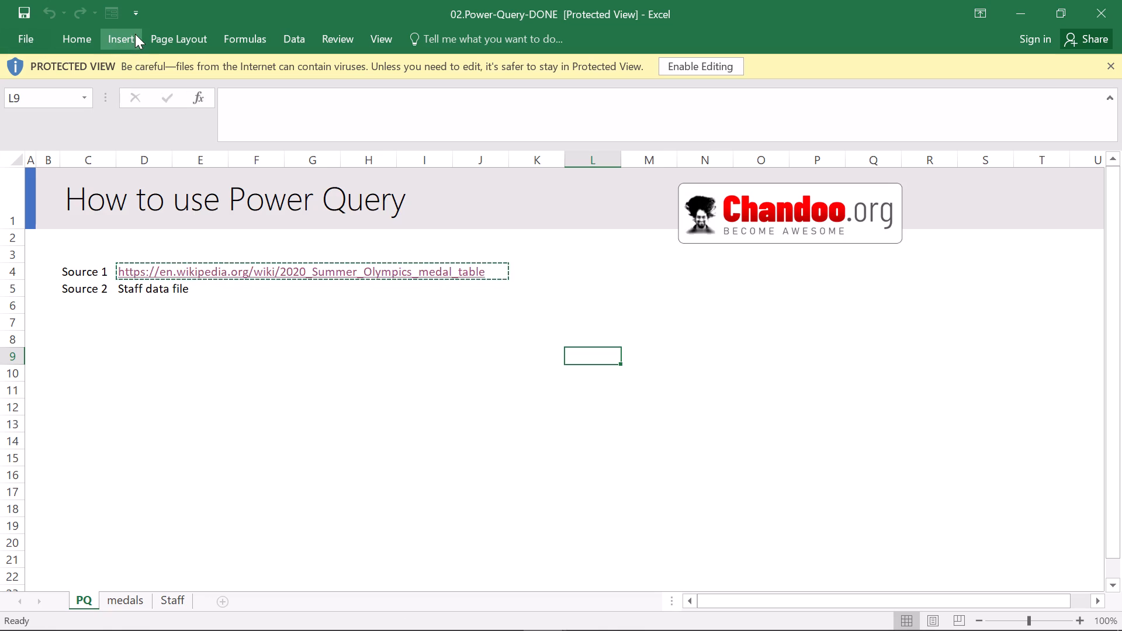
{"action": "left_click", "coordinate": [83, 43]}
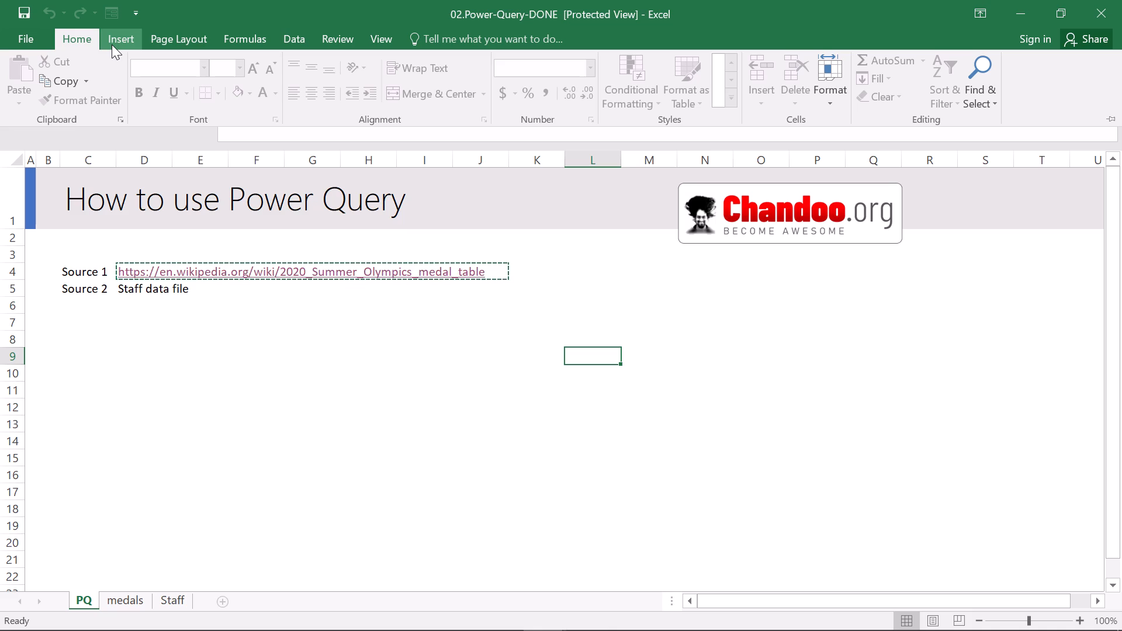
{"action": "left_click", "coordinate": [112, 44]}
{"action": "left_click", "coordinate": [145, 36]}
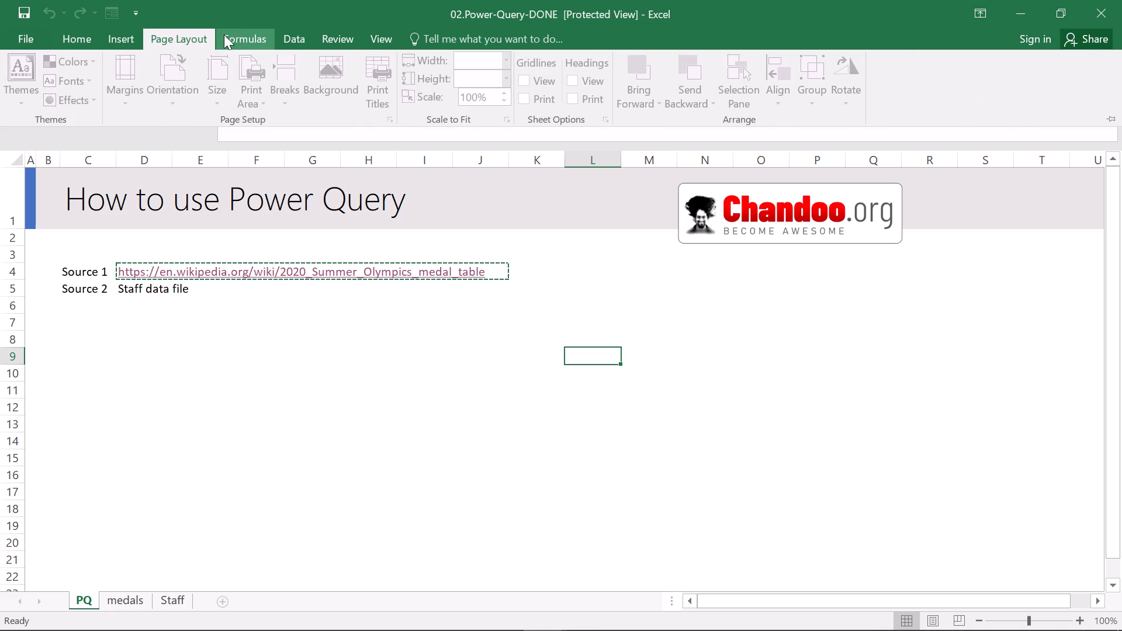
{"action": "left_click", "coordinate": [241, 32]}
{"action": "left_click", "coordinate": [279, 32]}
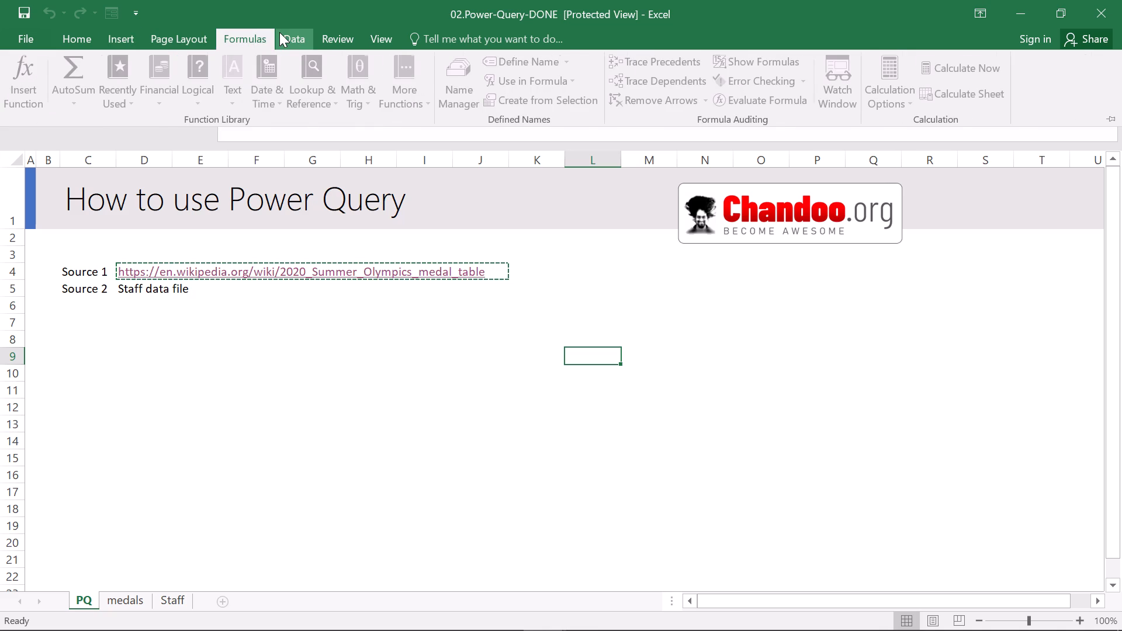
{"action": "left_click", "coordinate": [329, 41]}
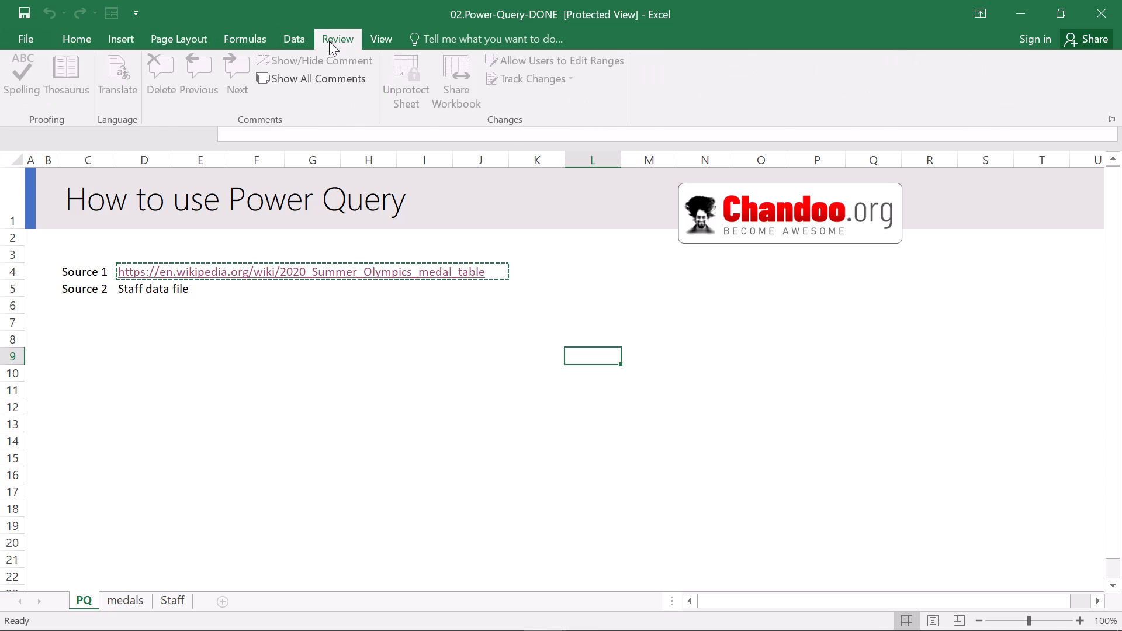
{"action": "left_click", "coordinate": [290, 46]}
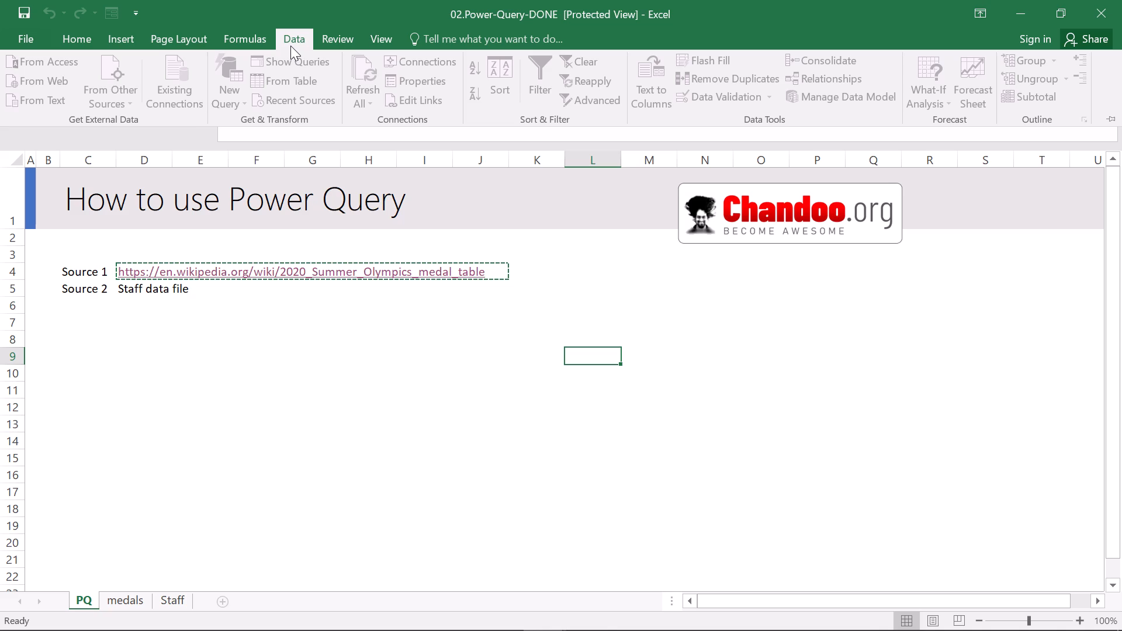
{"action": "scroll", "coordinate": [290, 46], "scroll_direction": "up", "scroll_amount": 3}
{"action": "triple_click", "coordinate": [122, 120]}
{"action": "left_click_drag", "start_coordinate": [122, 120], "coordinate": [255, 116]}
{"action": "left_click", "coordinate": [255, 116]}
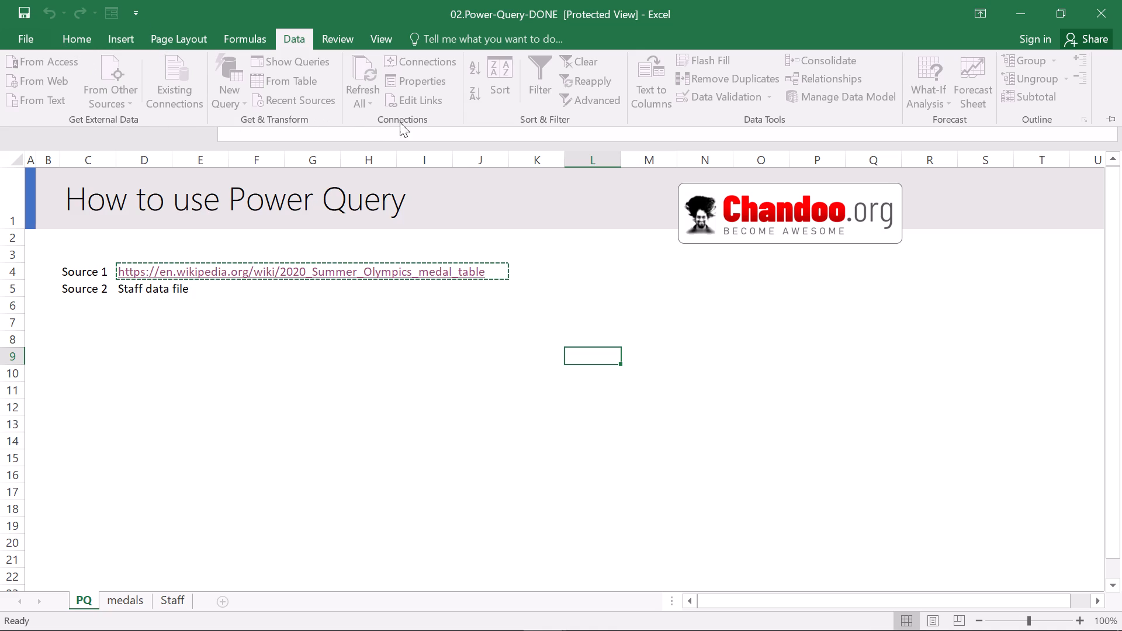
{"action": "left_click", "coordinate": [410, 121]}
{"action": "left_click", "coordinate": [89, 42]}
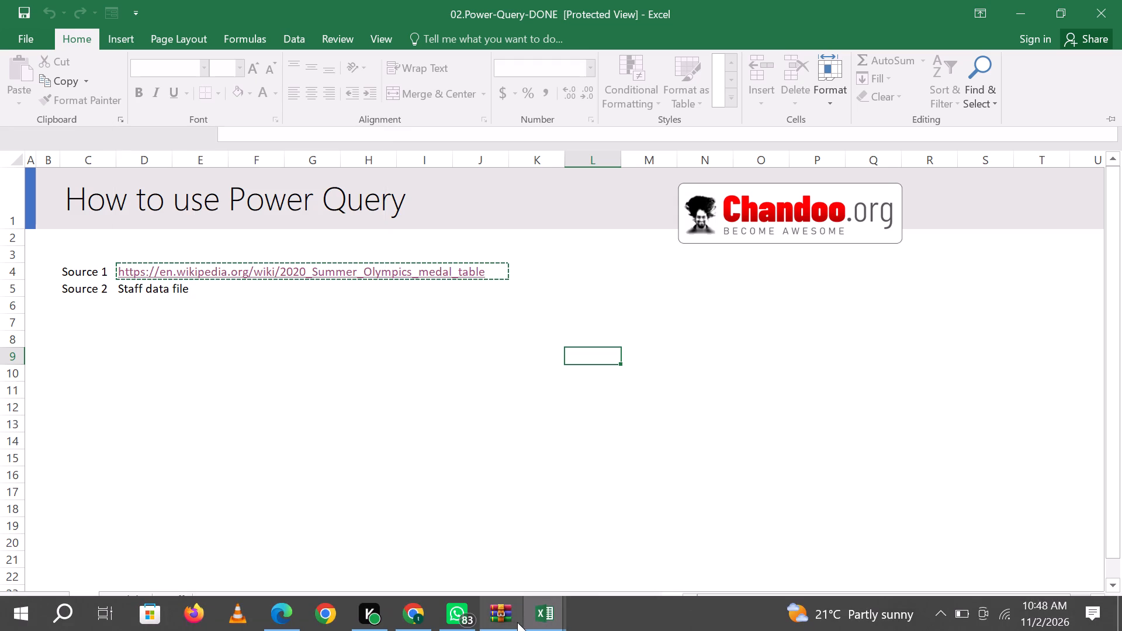
Switch to Chrome and examine the Wikipedia article on the 2020 Summer Olympics, reading the medal table through to its totals row.
{"action": "left_click", "coordinate": [422, 622]}
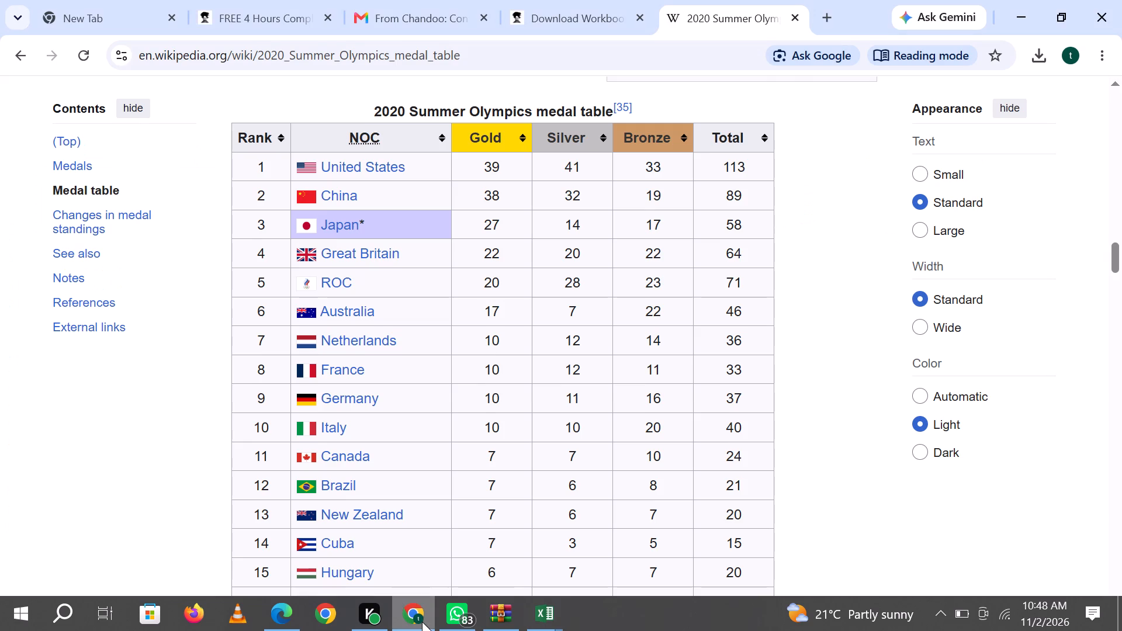
{"action": "scroll", "coordinate": [453, 357], "scroll_direction": "up", "scroll_amount": 10}
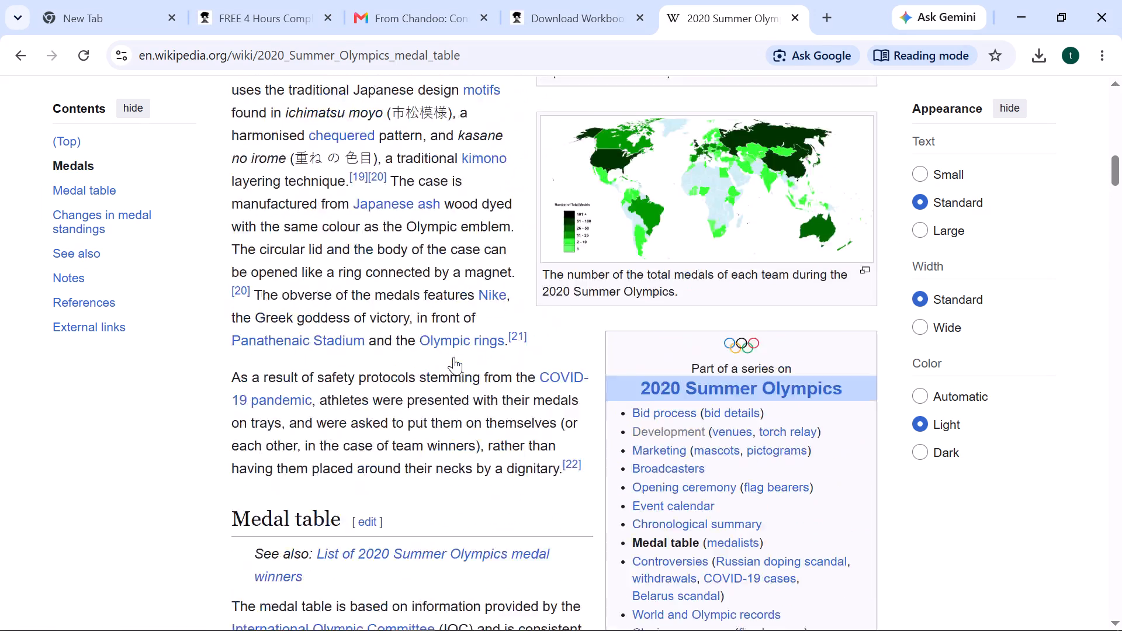
{"action": "scroll", "coordinate": [453, 357], "scroll_direction": "up", "scroll_amount": 10}
{"action": "scroll", "coordinate": [453, 357], "scroll_direction": "down", "scroll_amount": 4}
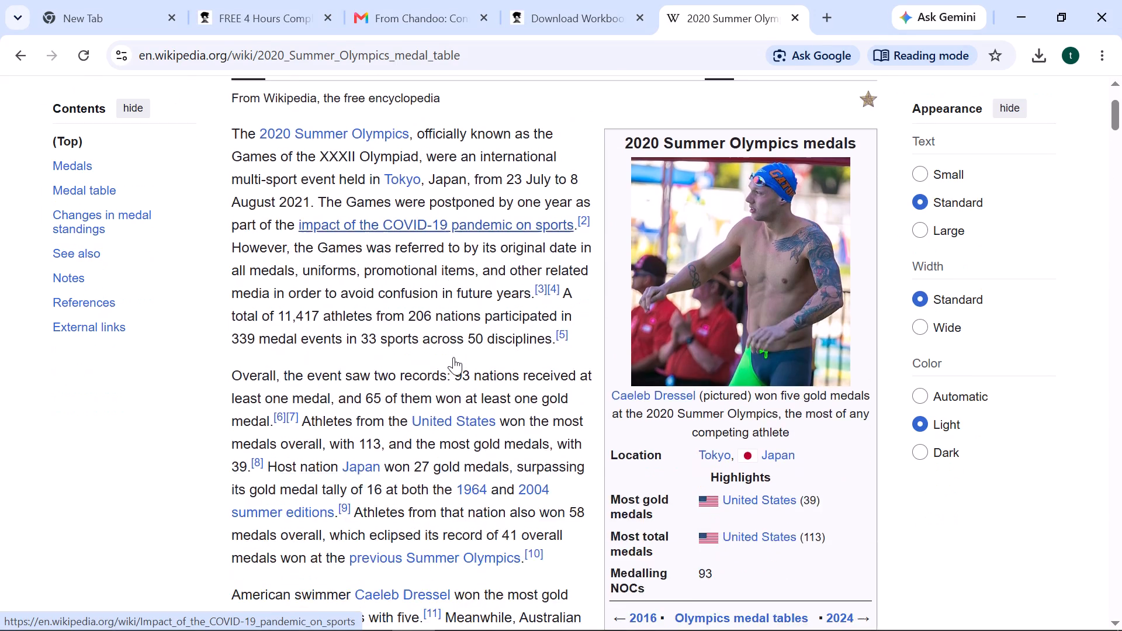
{"action": "scroll", "coordinate": [453, 357], "scroll_direction": "down", "scroll_amount": 14}
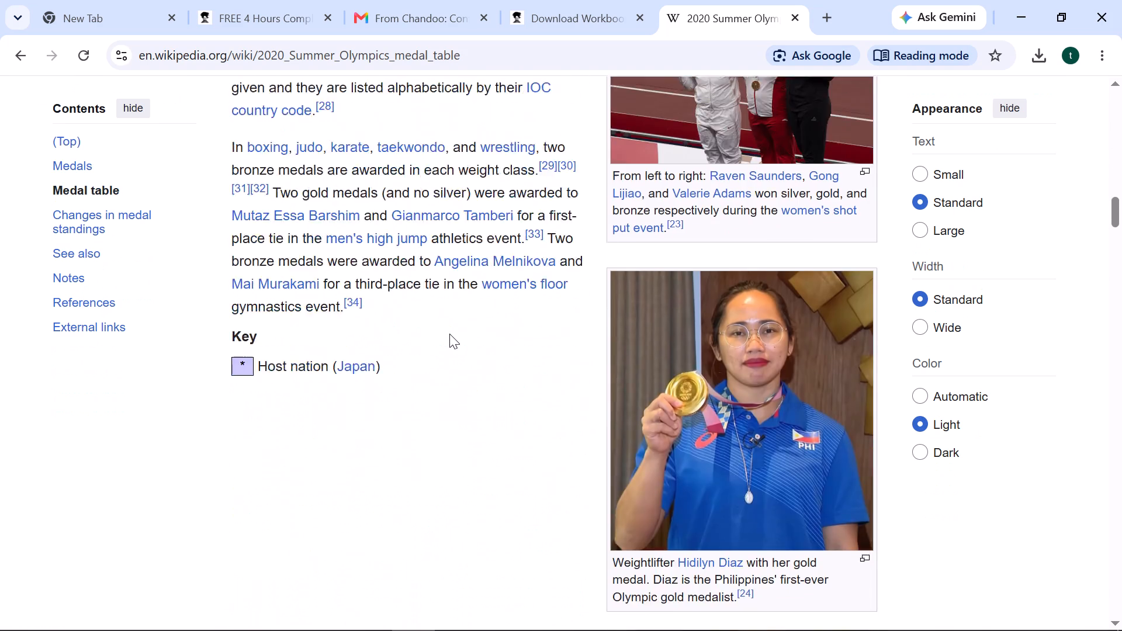
{"action": "scroll", "coordinate": [449, 334], "scroll_direction": "down", "scroll_amount": 9}
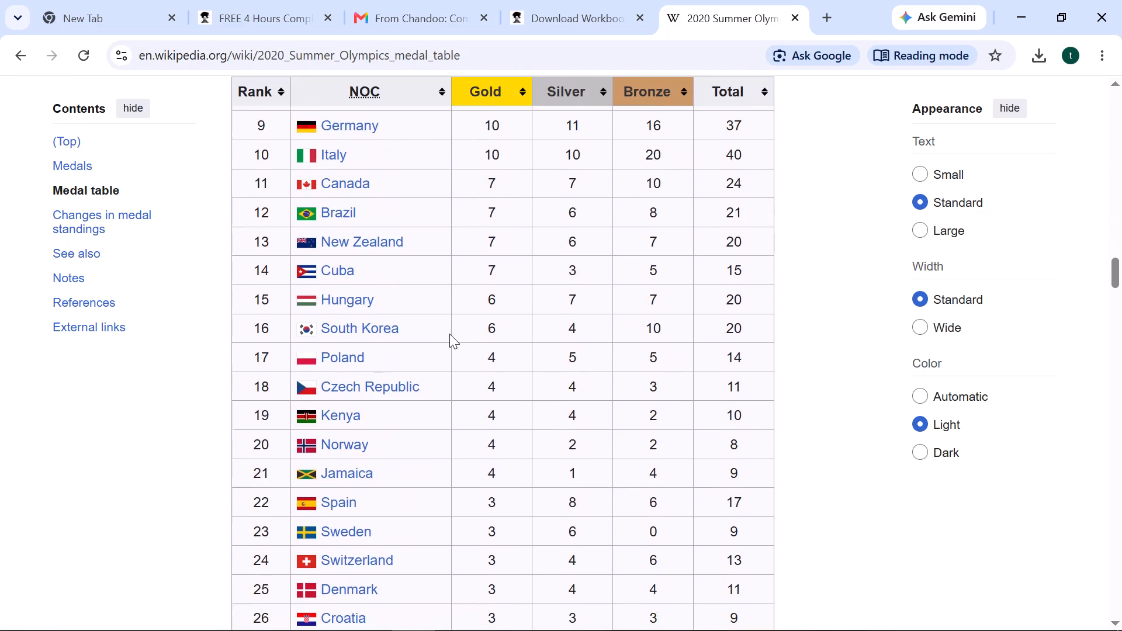
{"action": "scroll", "coordinate": [449, 334], "scroll_direction": "down", "scroll_amount": 6}
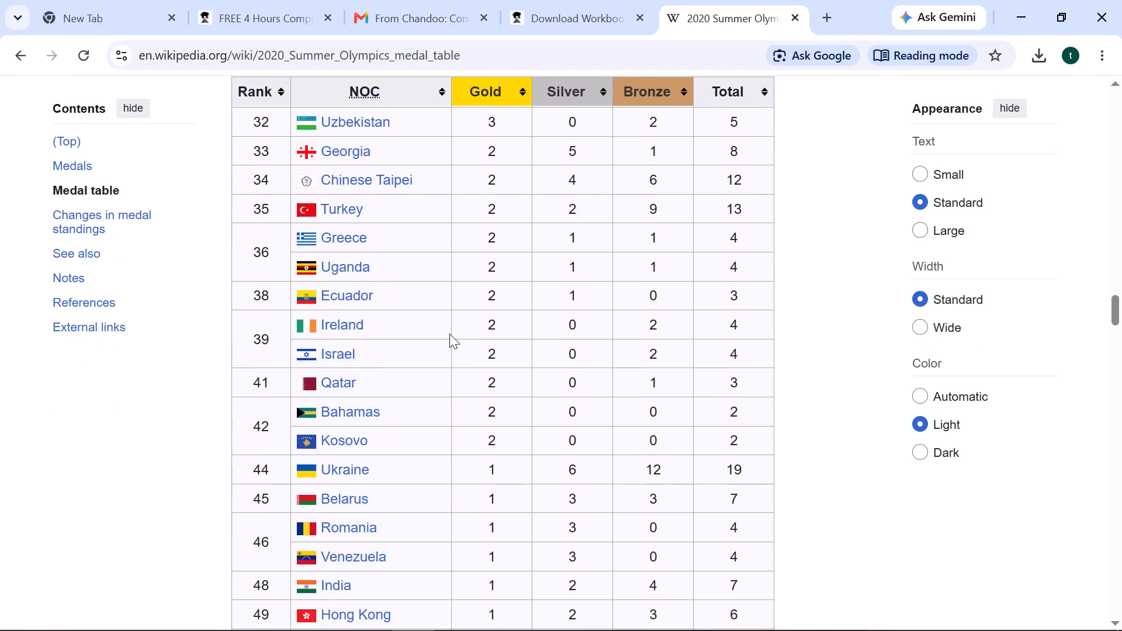
{"action": "scroll", "coordinate": [449, 334], "scroll_direction": "down", "scroll_amount": 6}
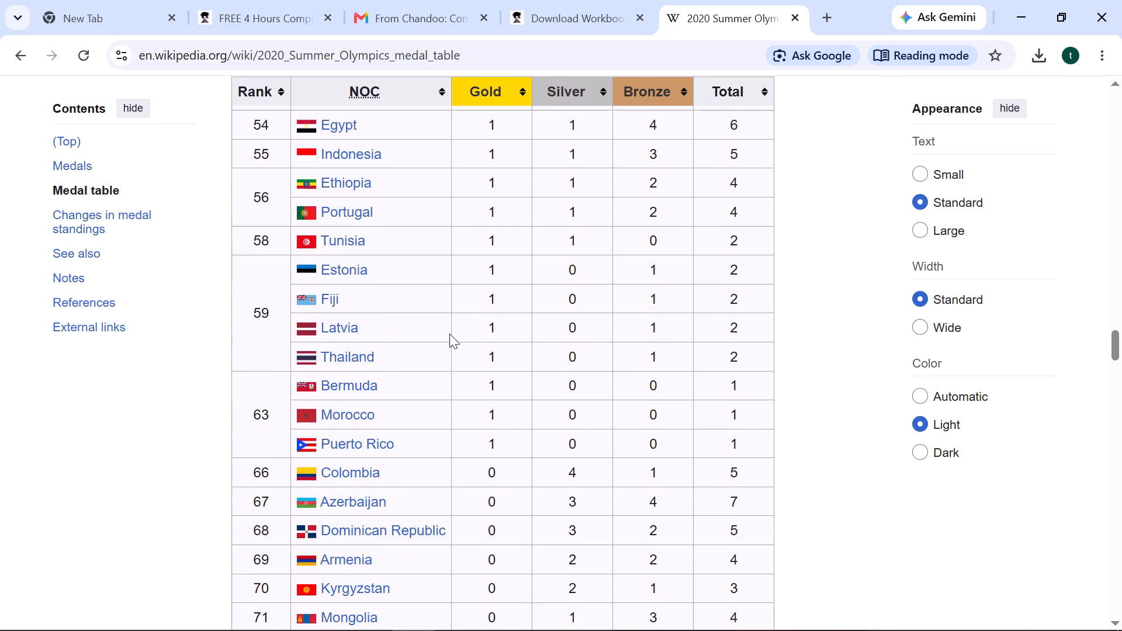
{"action": "scroll", "coordinate": [449, 334], "scroll_direction": "down", "scroll_amount": 9}
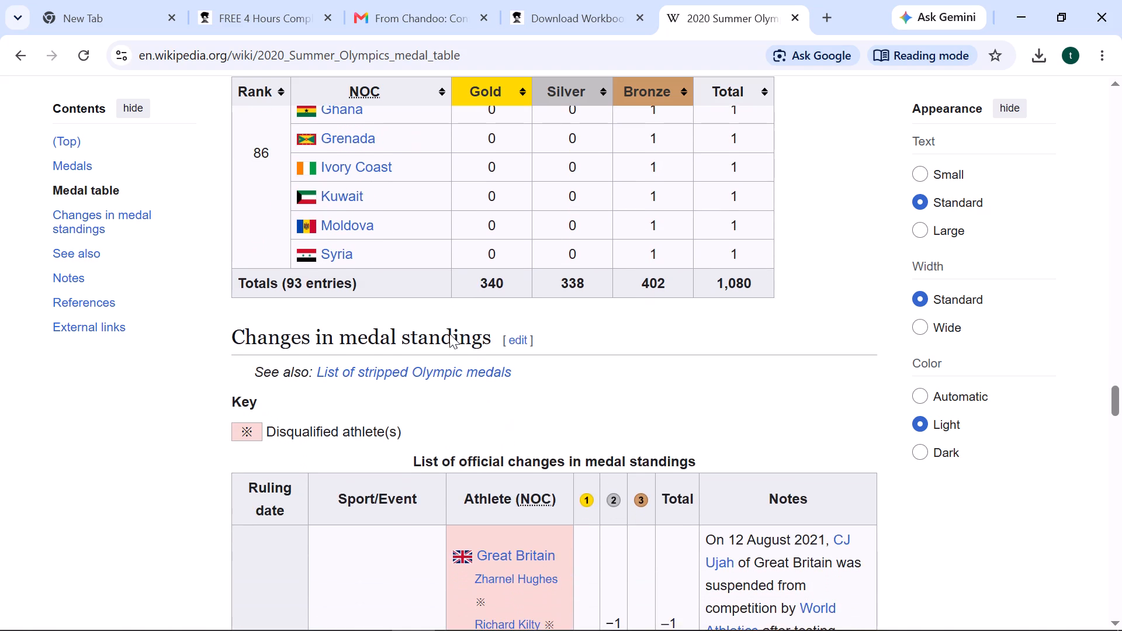
{"action": "scroll", "coordinate": [449, 334], "scroll_direction": "down", "scroll_amount": 1}
Review the middle and lower ranks of the 2020 Summer Olympics medal table again, down to the totals row.
{"action": "scroll", "coordinate": [449, 334], "scroll_direction": "up", "scroll_amount": 4}
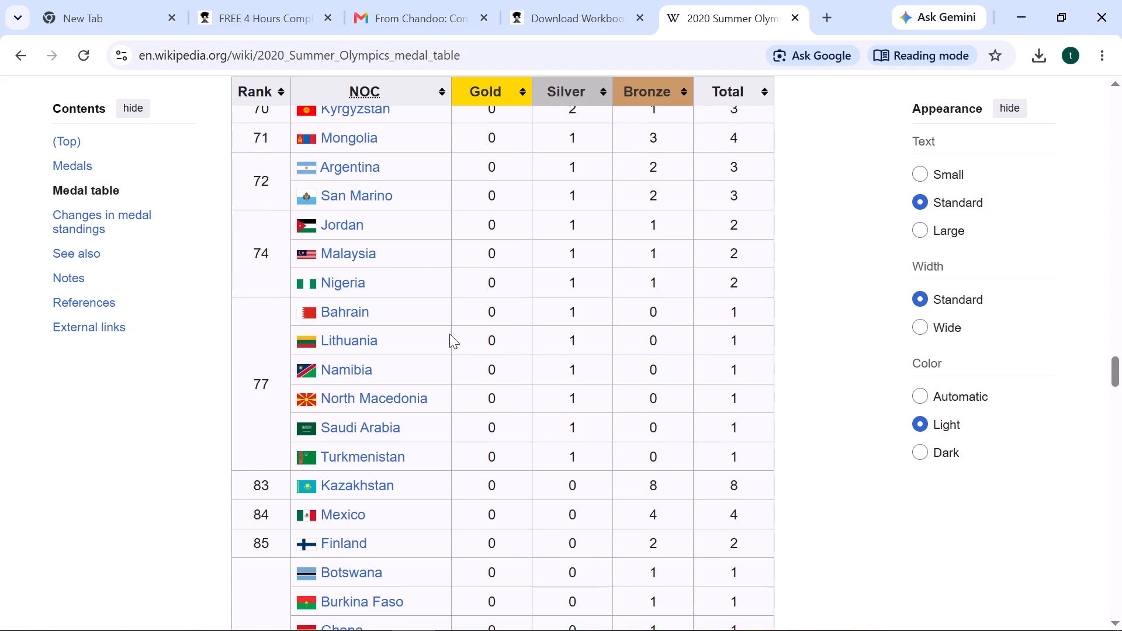
{"action": "scroll", "coordinate": [449, 334], "scroll_direction": "up", "scroll_amount": 5}
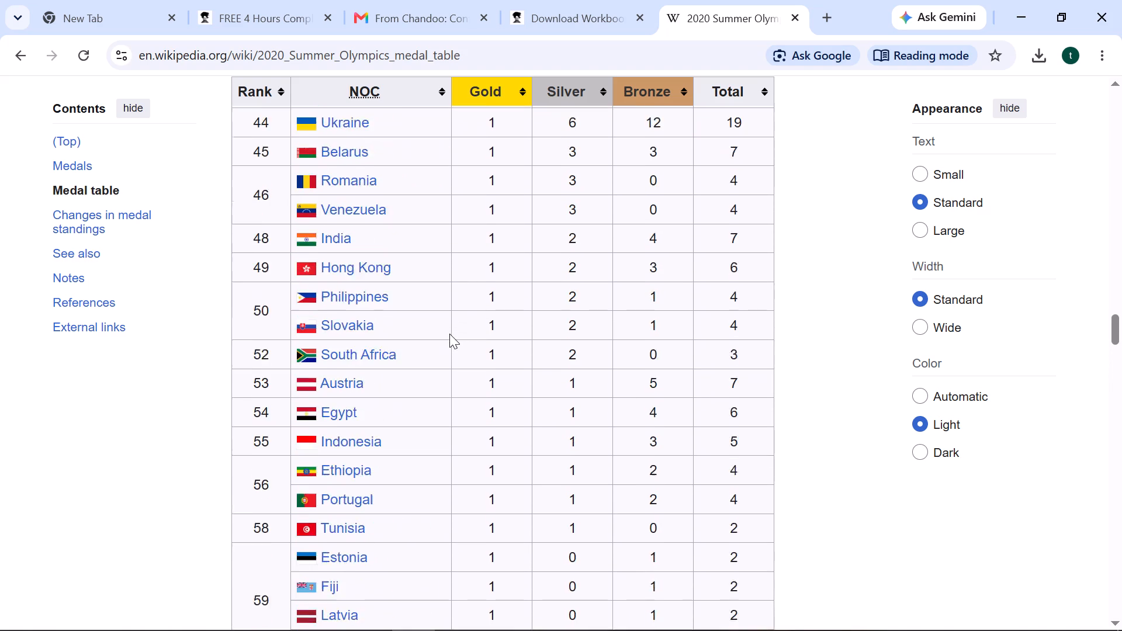
{"action": "scroll", "coordinate": [449, 334], "scroll_direction": "up", "scroll_amount": 2}
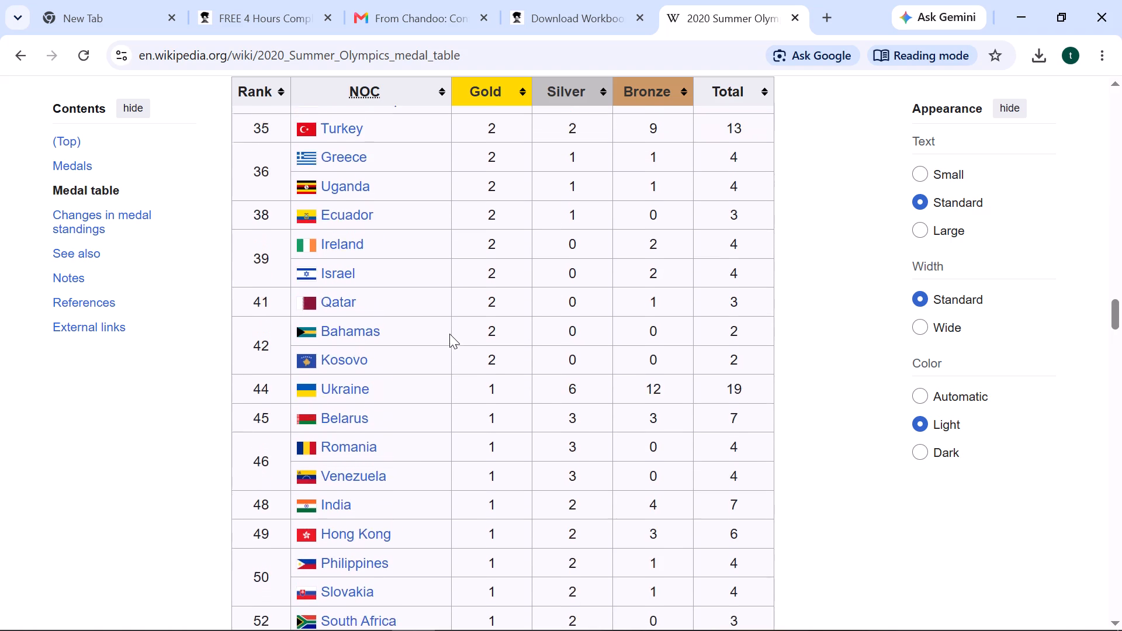
{"action": "scroll", "coordinate": [449, 334], "scroll_direction": "up", "scroll_amount": 4}
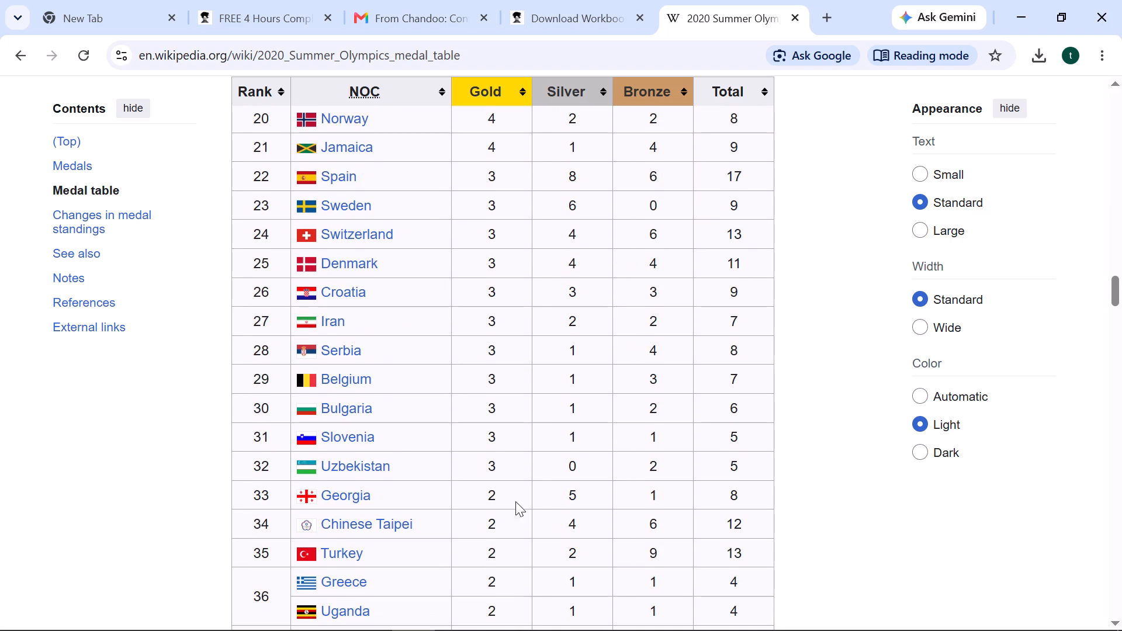
{"action": "scroll", "coordinate": [490, 359], "scroll_direction": "down", "scroll_amount": 6}
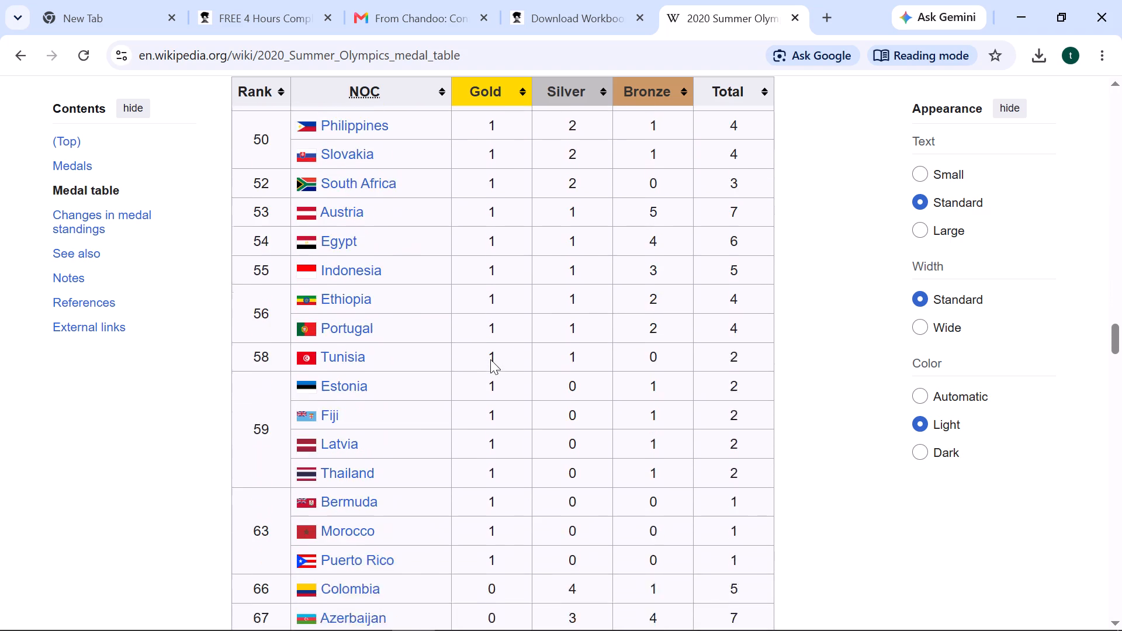
{"action": "scroll", "coordinate": [490, 359], "scroll_direction": "down", "scroll_amount": 6}
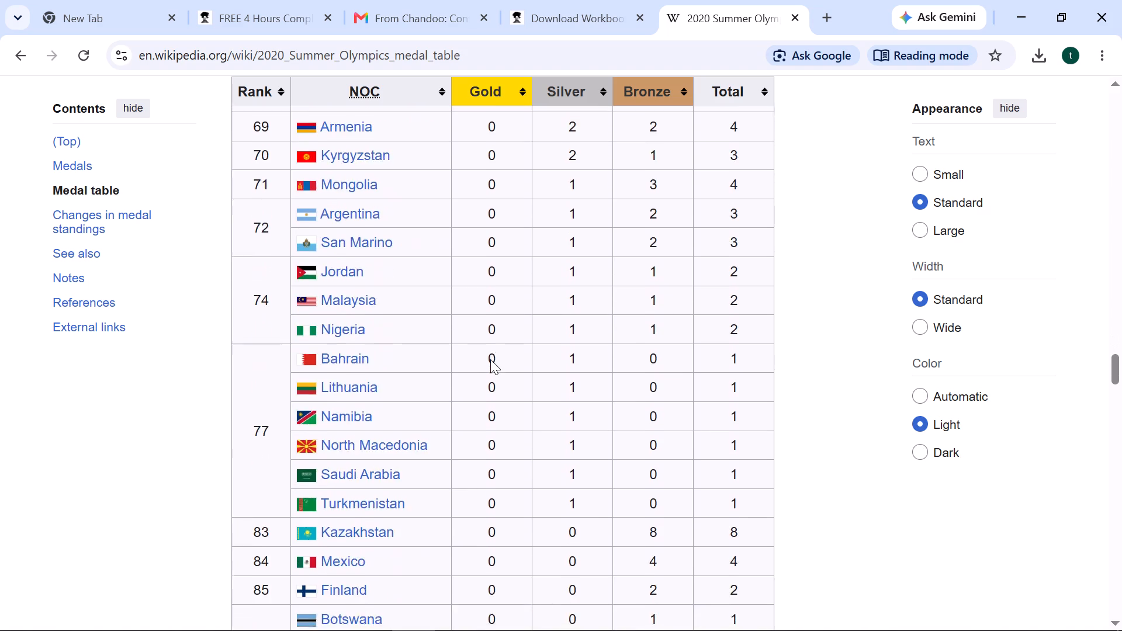
{"action": "scroll", "coordinate": [490, 359], "scroll_direction": "down", "scroll_amount": 2}
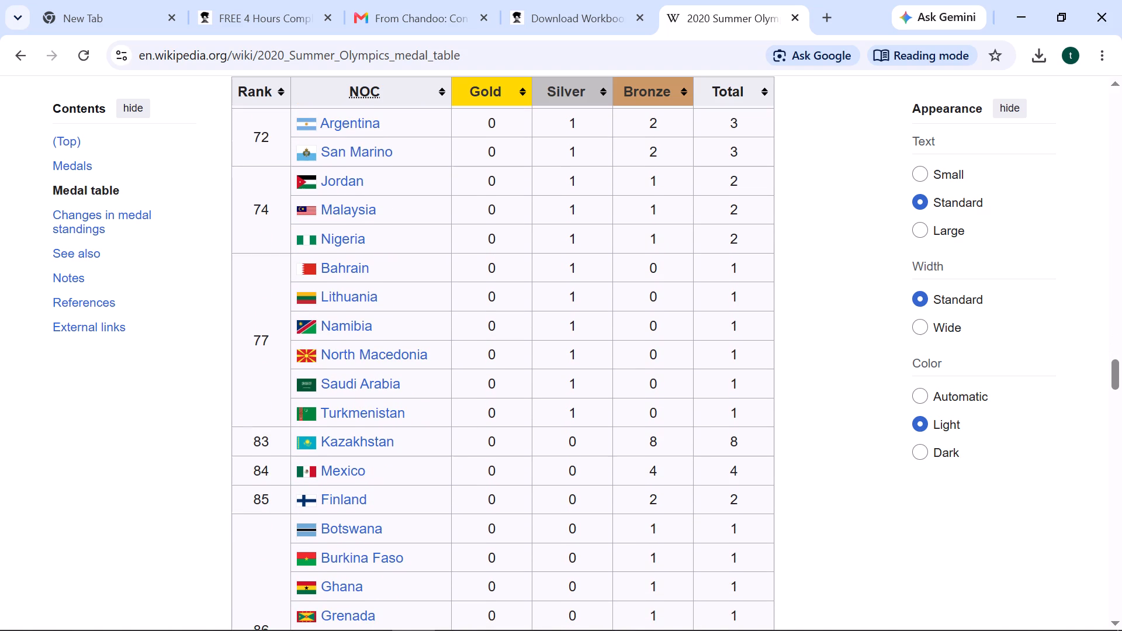
{"action": "scroll", "coordinate": [490, 359], "scroll_direction": "down", "scroll_amount": 3}
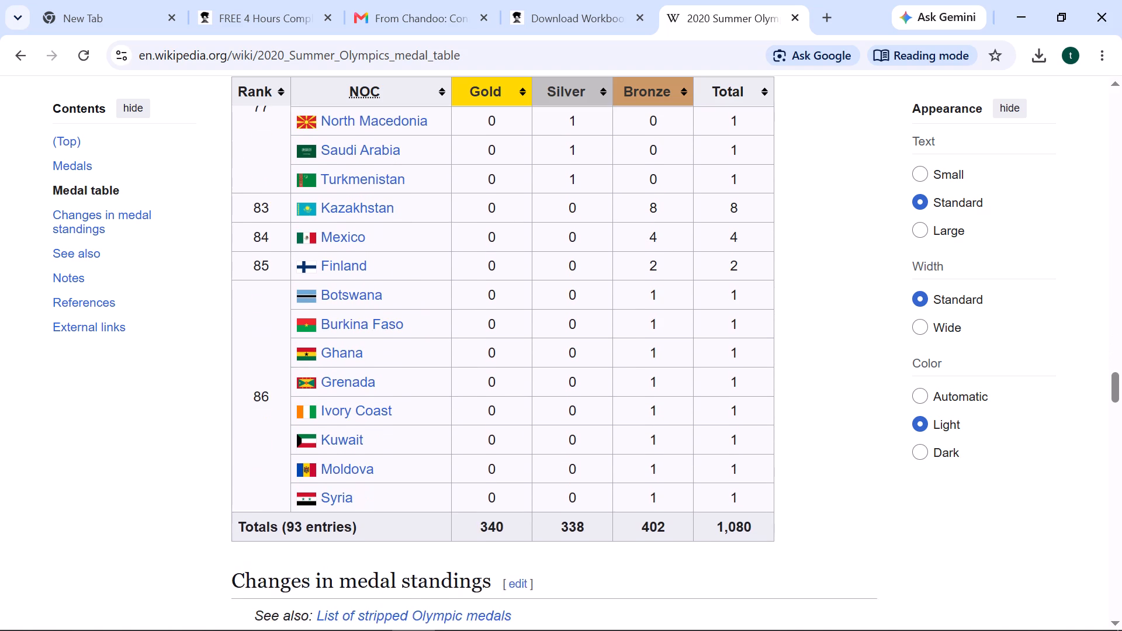
{"action": "scroll", "coordinate": [490, 359], "scroll_direction": "down", "scroll_amount": 1}
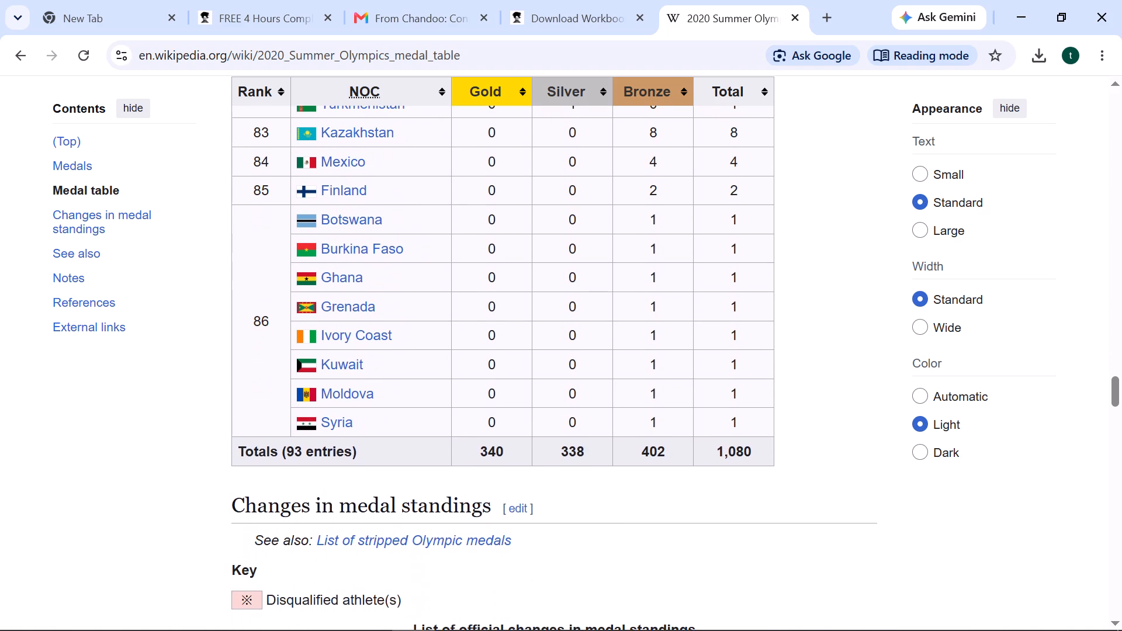
{"action": "scroll", "coordinate": [490, 359], "scroll_direction": "up", "scroll_amount": 1}
{"action": "scroll", "coordinate": [490, 359], "scroll_direction": "down", "scroll_amount": 2}
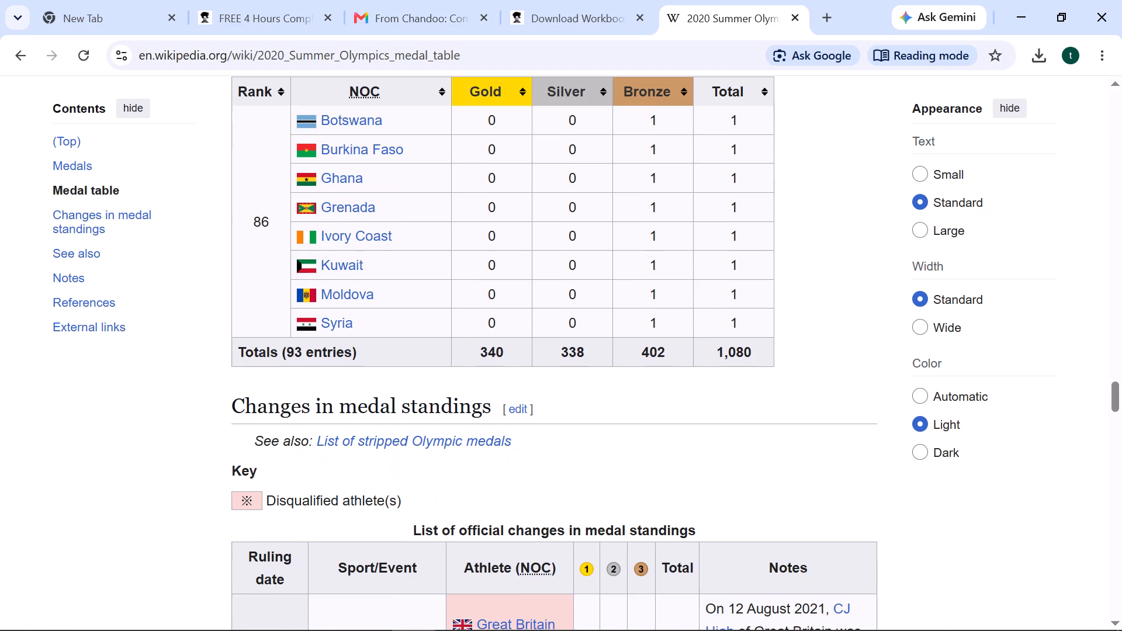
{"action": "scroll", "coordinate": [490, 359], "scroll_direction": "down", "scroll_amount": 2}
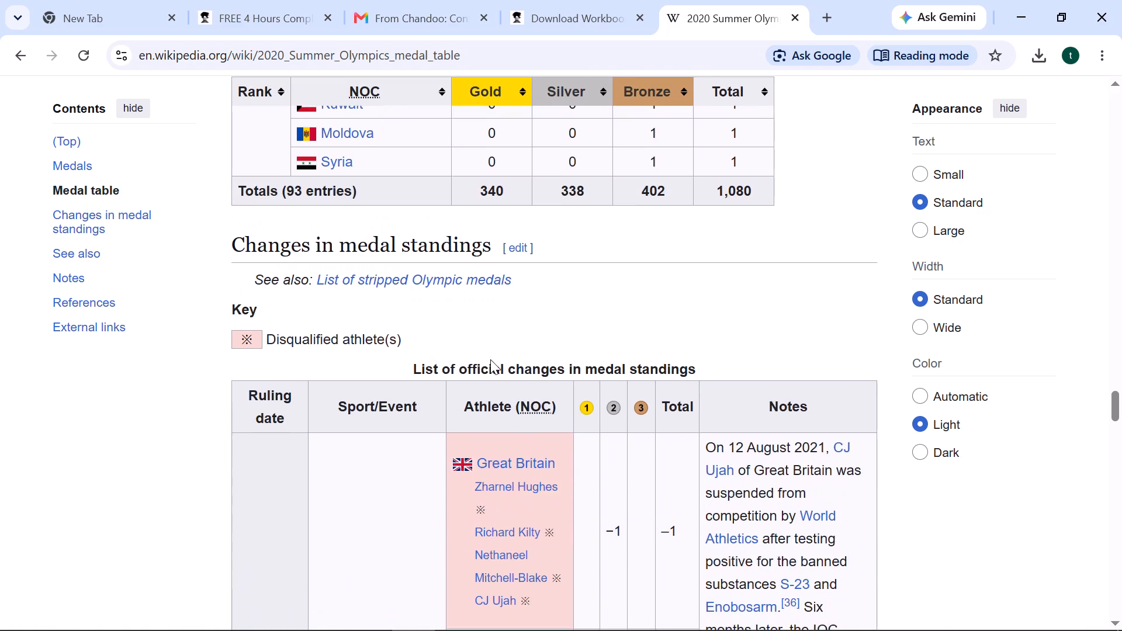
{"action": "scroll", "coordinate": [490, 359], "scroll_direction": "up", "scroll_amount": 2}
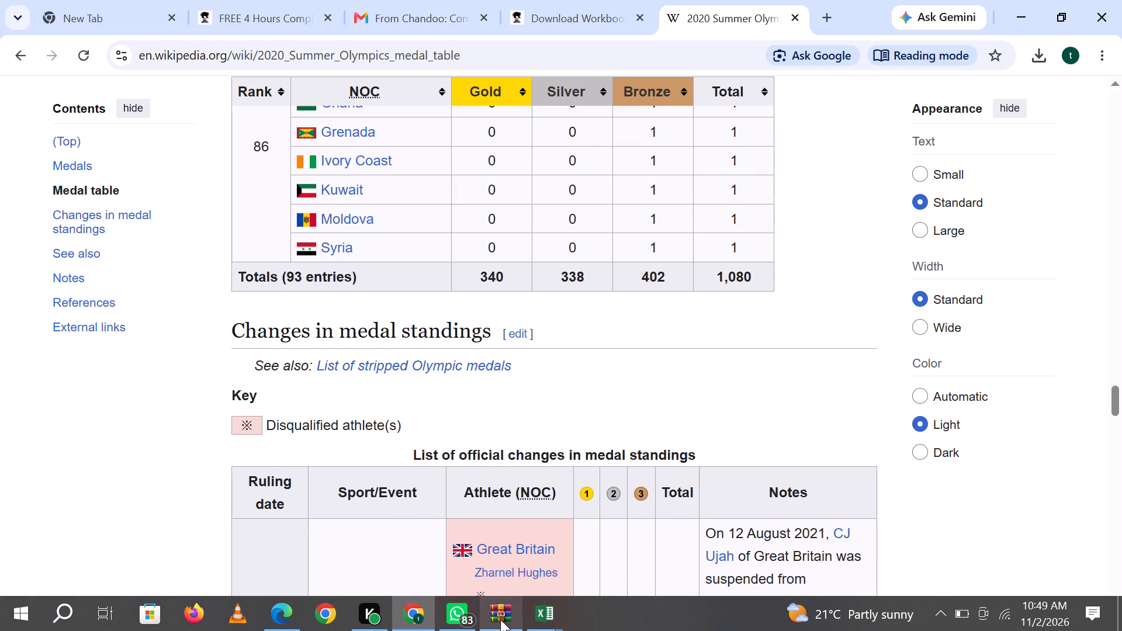
Switch to the 02.Power-Query-DONE workbook in Excel.
{"action": "left_click", "coordinate": [525, 619]}
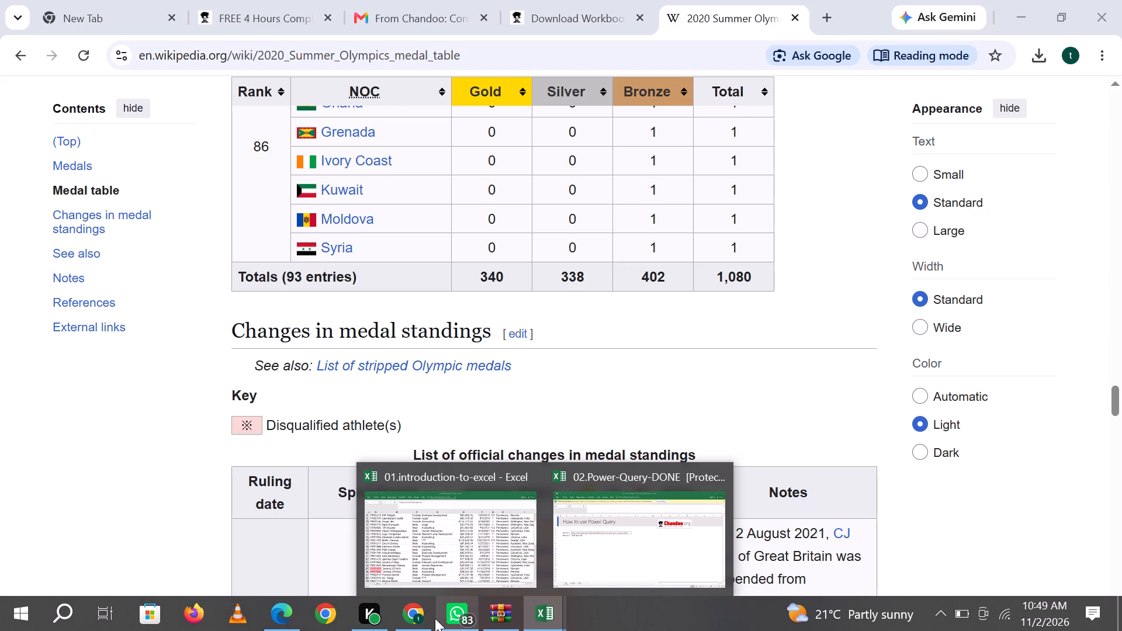
{"action": "left_click", "coordinate": [543, 616]}
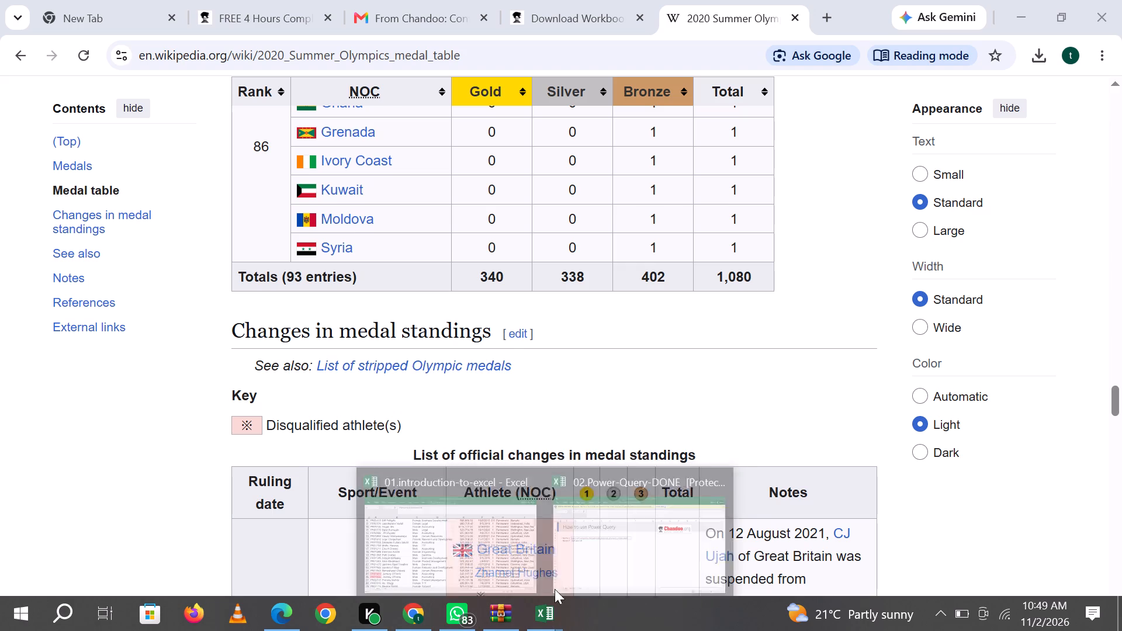
{"action": "left_click", "coordinate": [587, 549]}
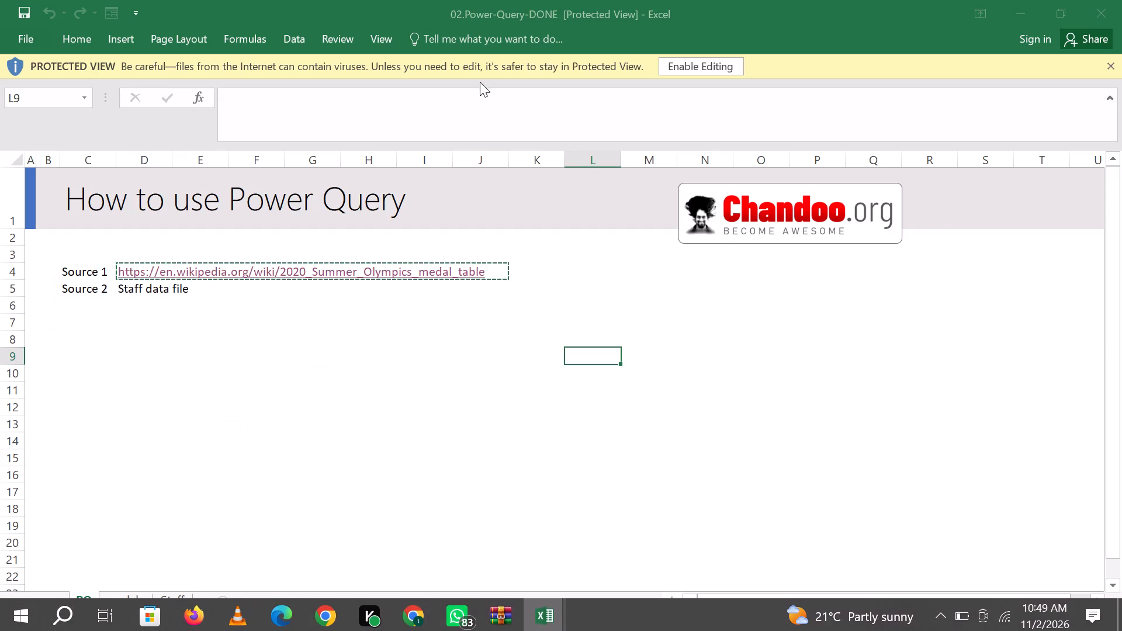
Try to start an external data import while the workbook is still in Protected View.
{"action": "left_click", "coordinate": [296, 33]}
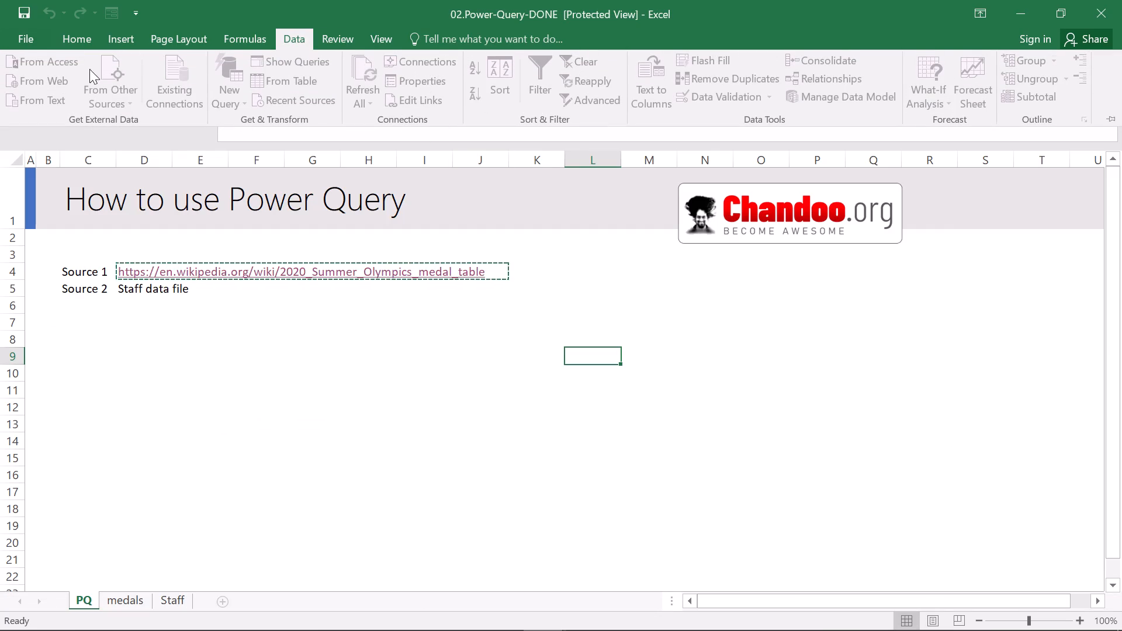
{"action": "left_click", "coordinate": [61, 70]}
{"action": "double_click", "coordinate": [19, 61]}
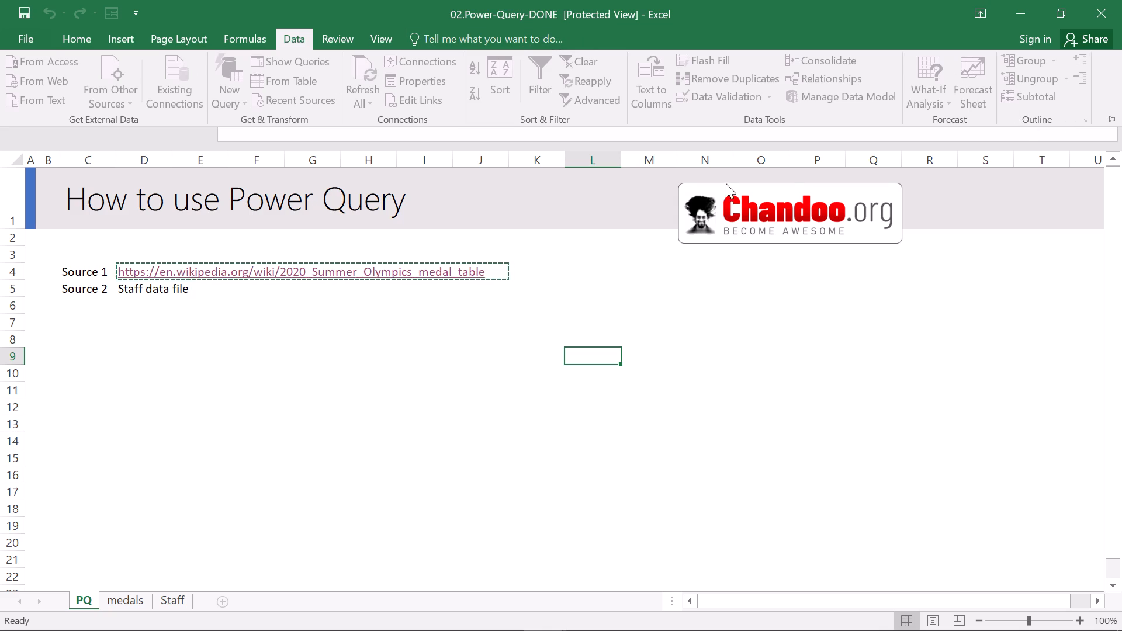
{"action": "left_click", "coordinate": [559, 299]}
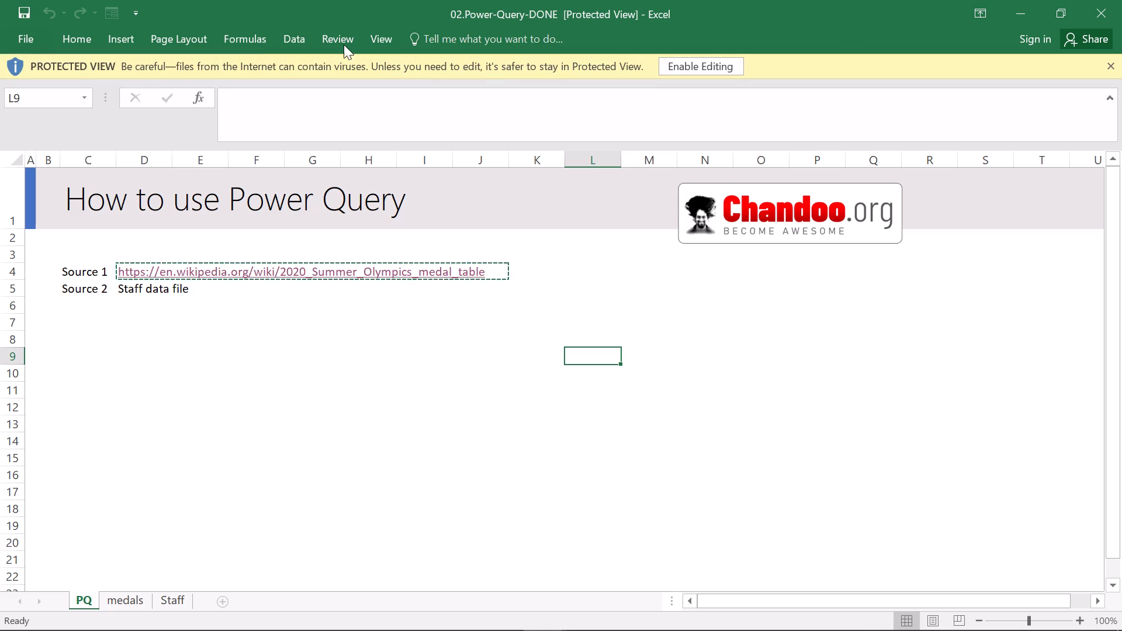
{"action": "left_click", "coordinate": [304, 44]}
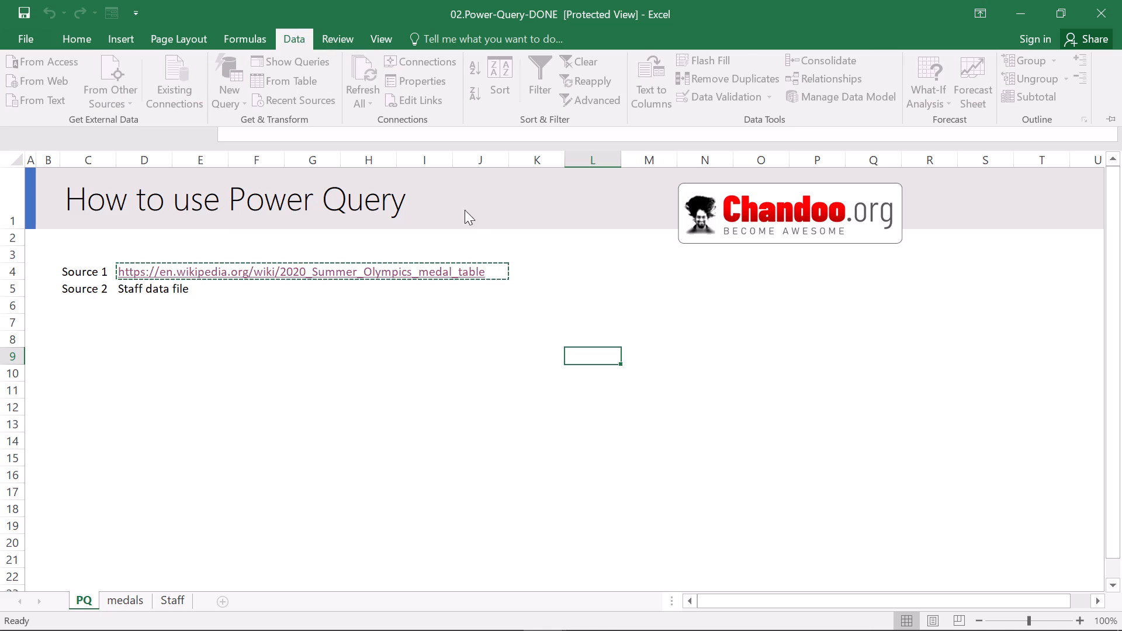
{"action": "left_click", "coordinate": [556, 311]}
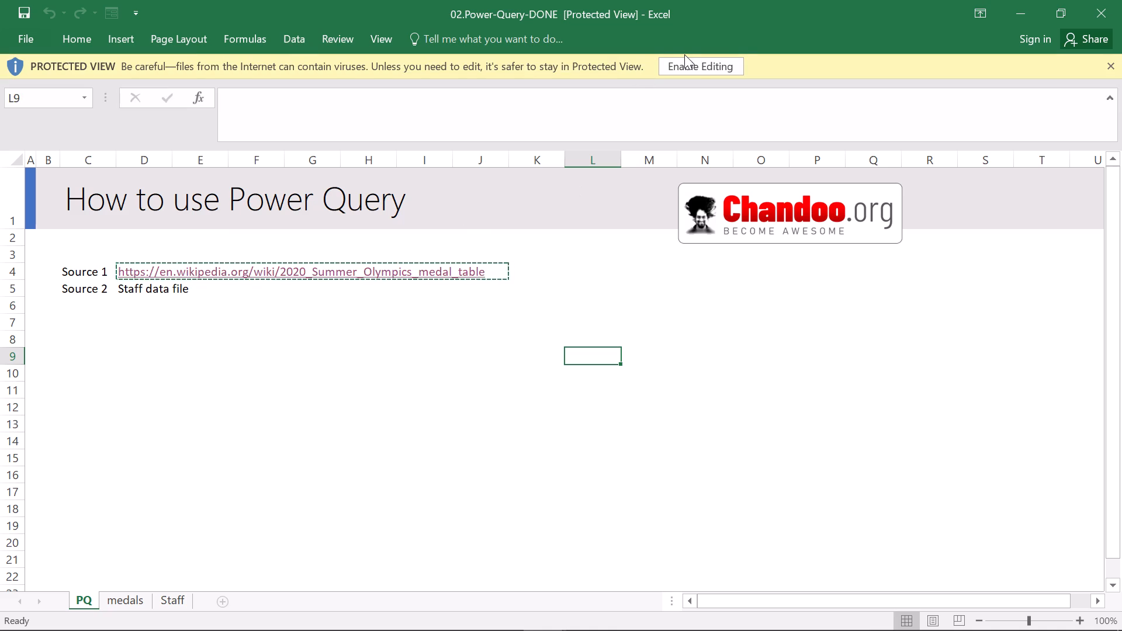
Enable editing of the workbook and allow its external data connections.
{"action": "left_click", "coordinate": [691, 66]}
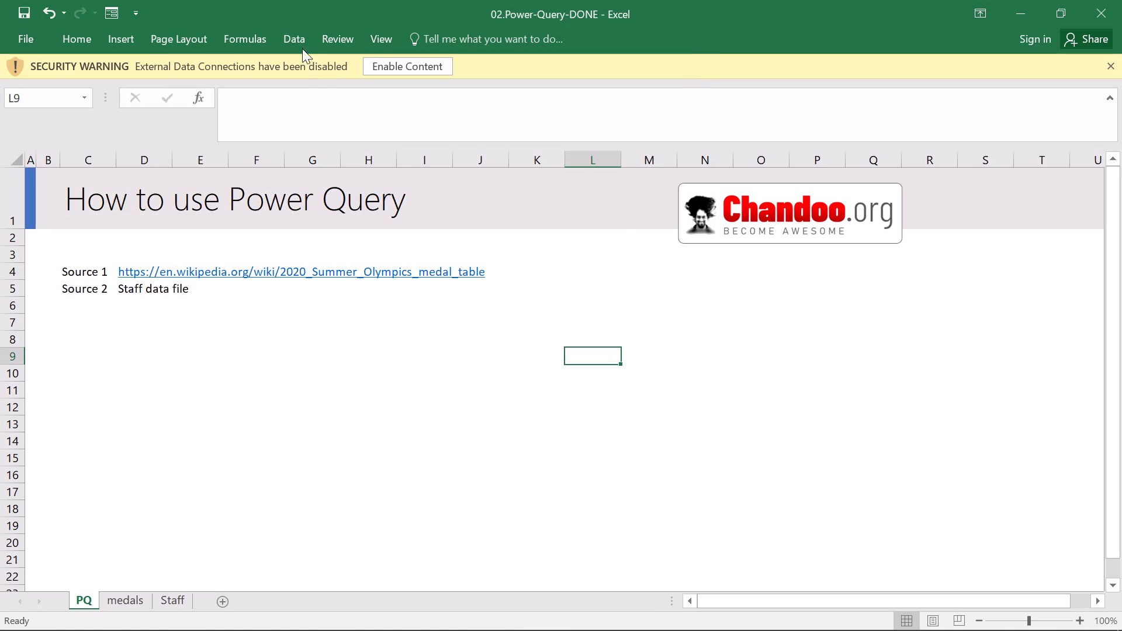
{"action": "left_click", "coordinate": [292, 34]}
{"action": "left_click", "coordinate": [76, 47]}
{"action": "left_click", "coordinate": [603, 243]}
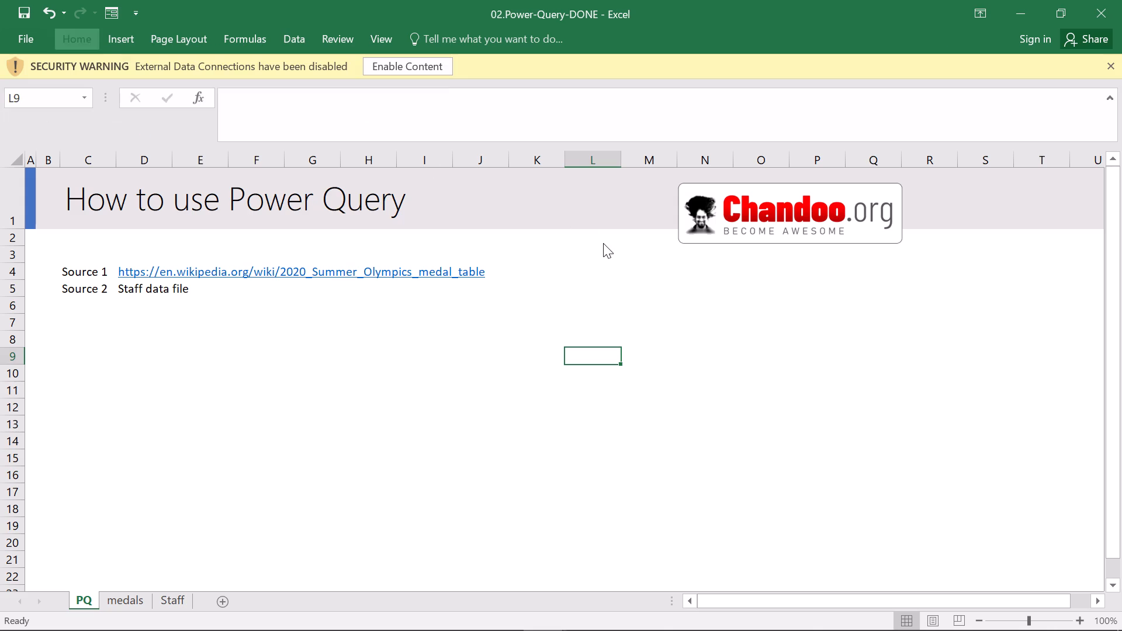
{"action": "left_click", "coordinate": [434, 68]}
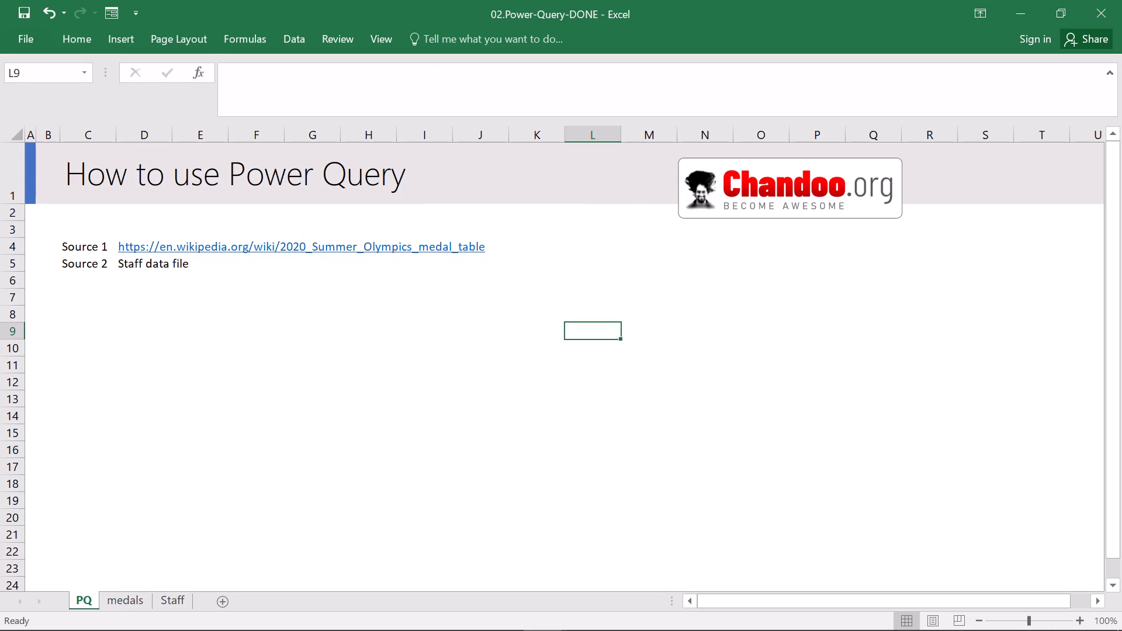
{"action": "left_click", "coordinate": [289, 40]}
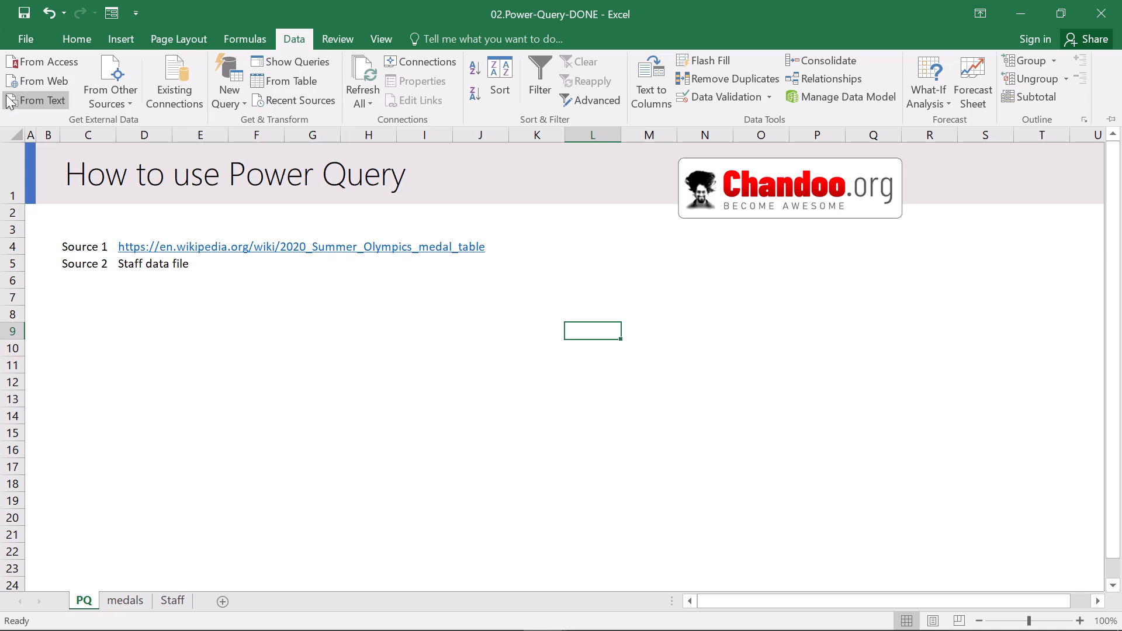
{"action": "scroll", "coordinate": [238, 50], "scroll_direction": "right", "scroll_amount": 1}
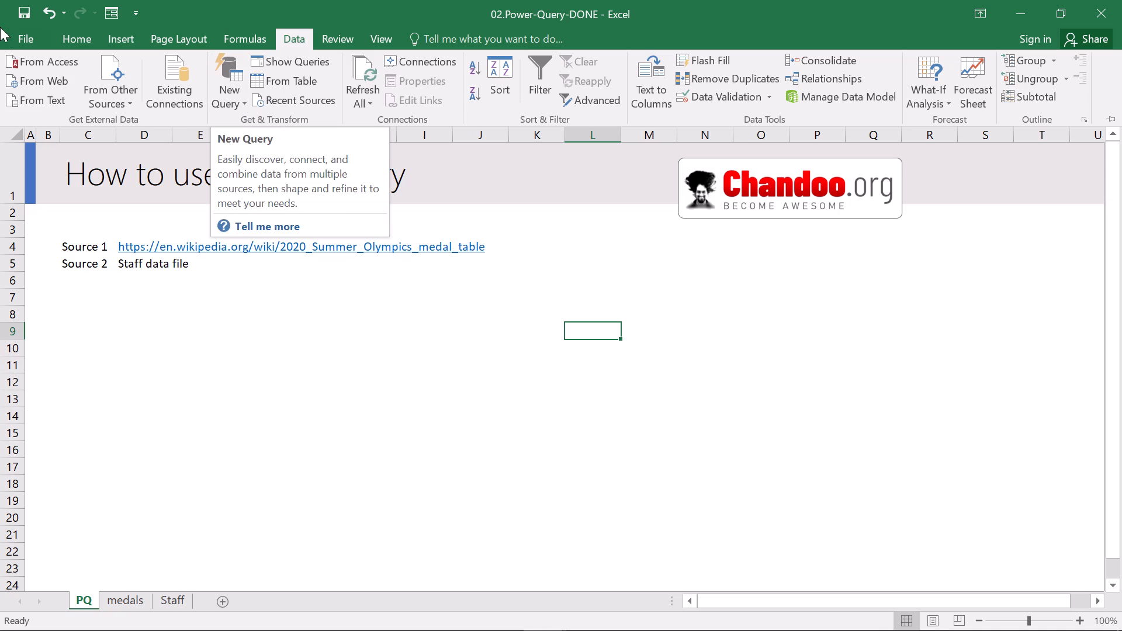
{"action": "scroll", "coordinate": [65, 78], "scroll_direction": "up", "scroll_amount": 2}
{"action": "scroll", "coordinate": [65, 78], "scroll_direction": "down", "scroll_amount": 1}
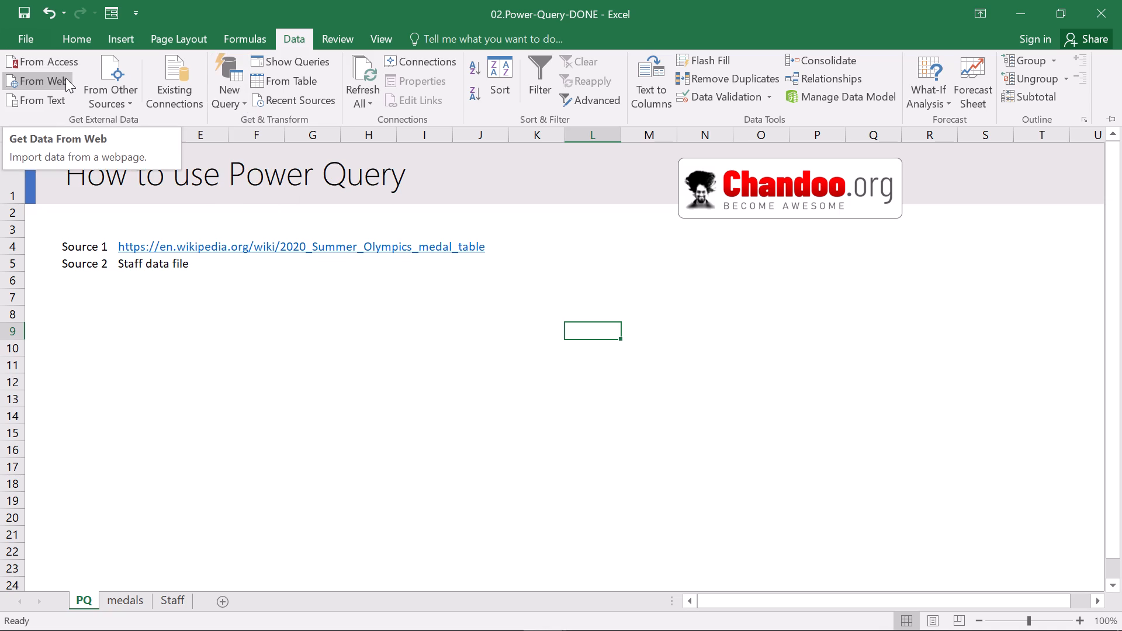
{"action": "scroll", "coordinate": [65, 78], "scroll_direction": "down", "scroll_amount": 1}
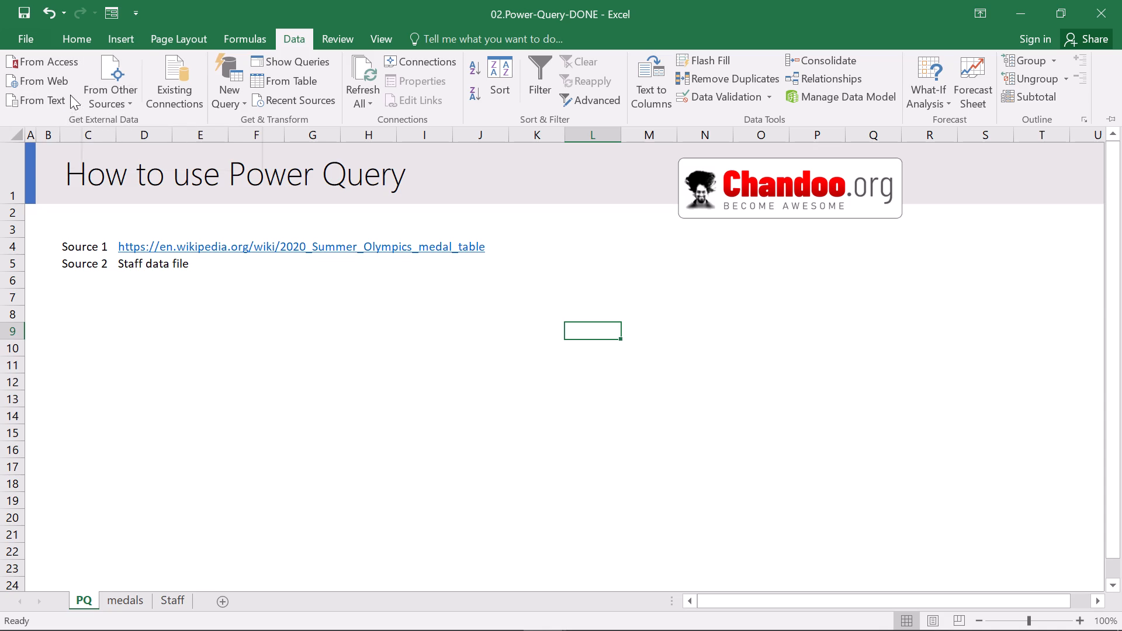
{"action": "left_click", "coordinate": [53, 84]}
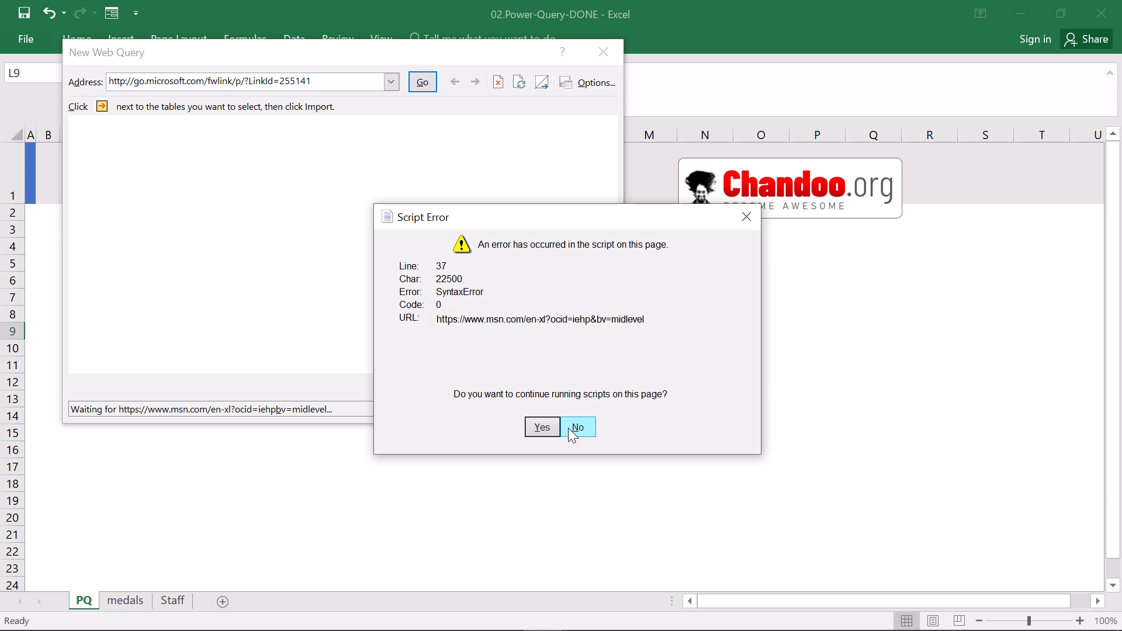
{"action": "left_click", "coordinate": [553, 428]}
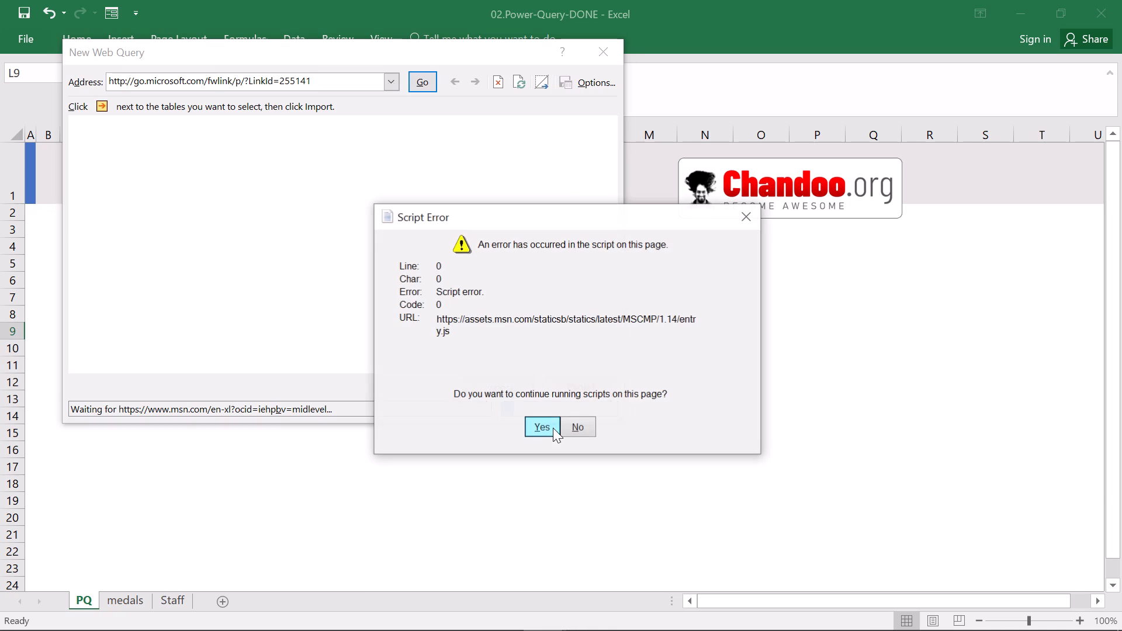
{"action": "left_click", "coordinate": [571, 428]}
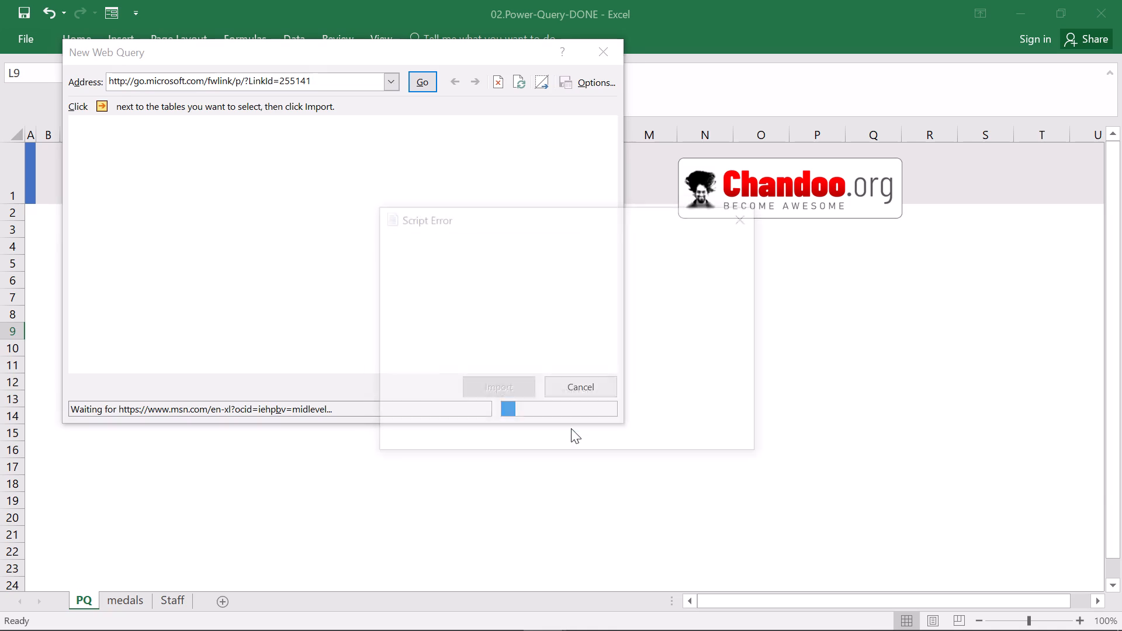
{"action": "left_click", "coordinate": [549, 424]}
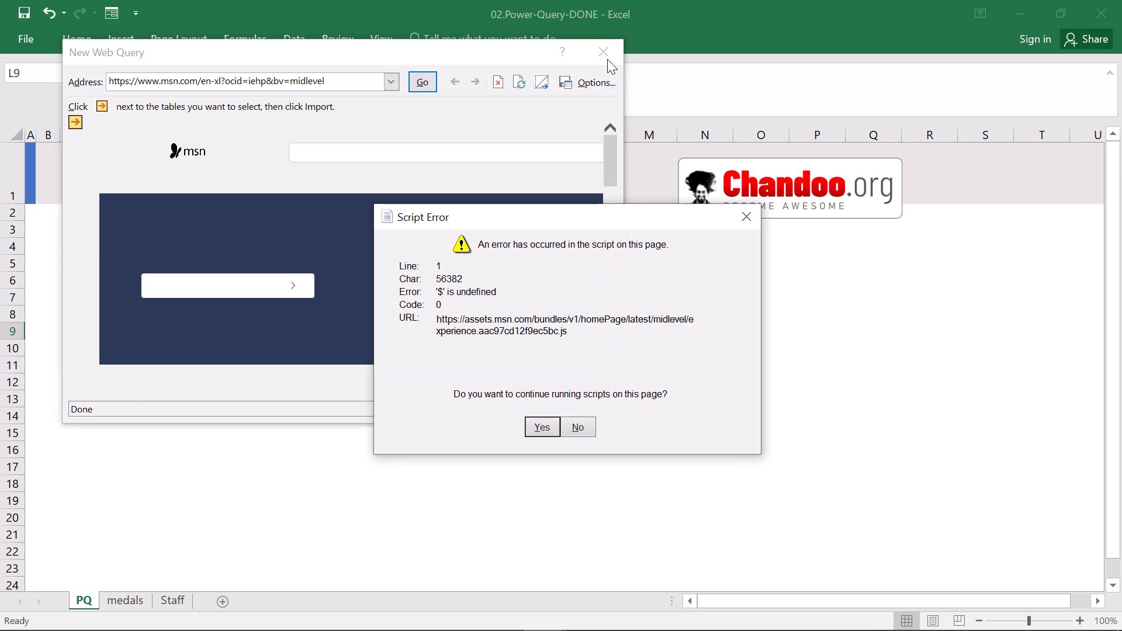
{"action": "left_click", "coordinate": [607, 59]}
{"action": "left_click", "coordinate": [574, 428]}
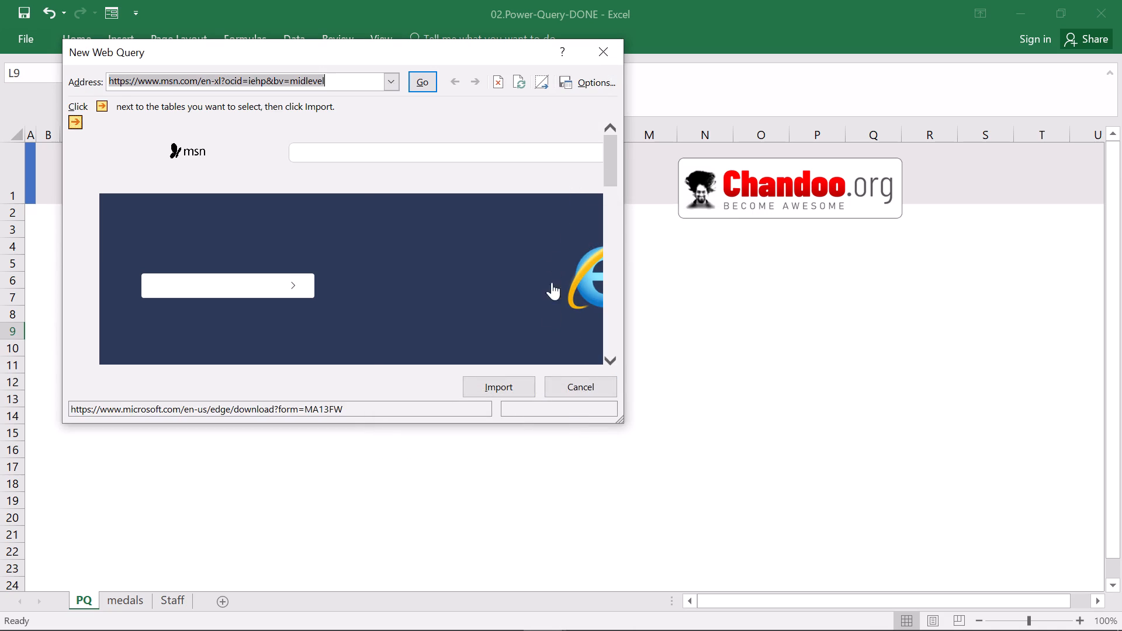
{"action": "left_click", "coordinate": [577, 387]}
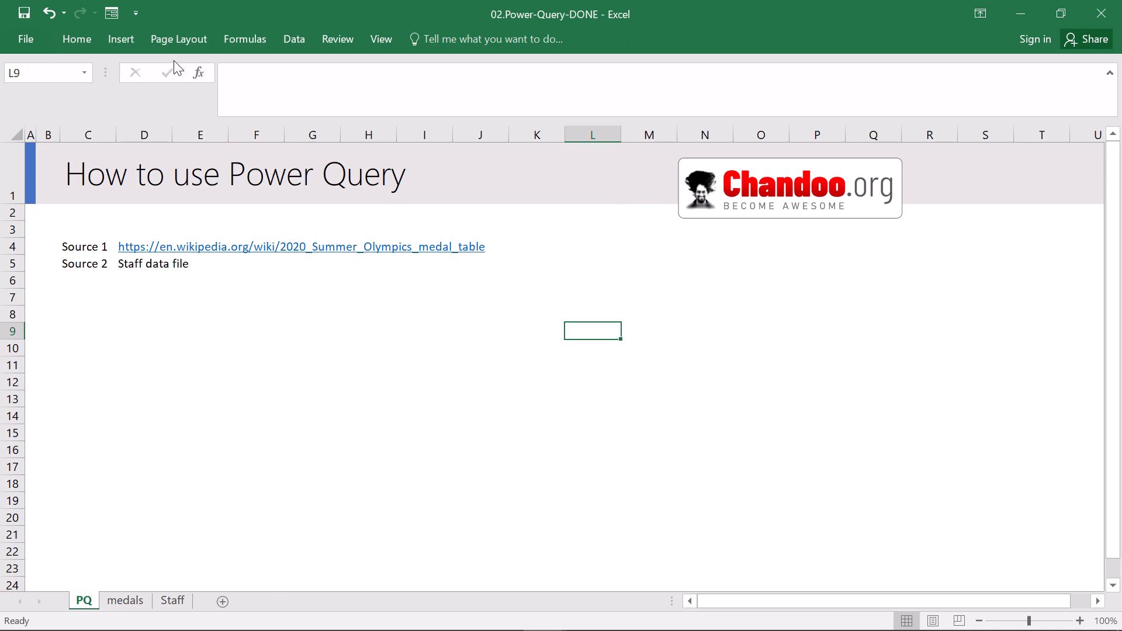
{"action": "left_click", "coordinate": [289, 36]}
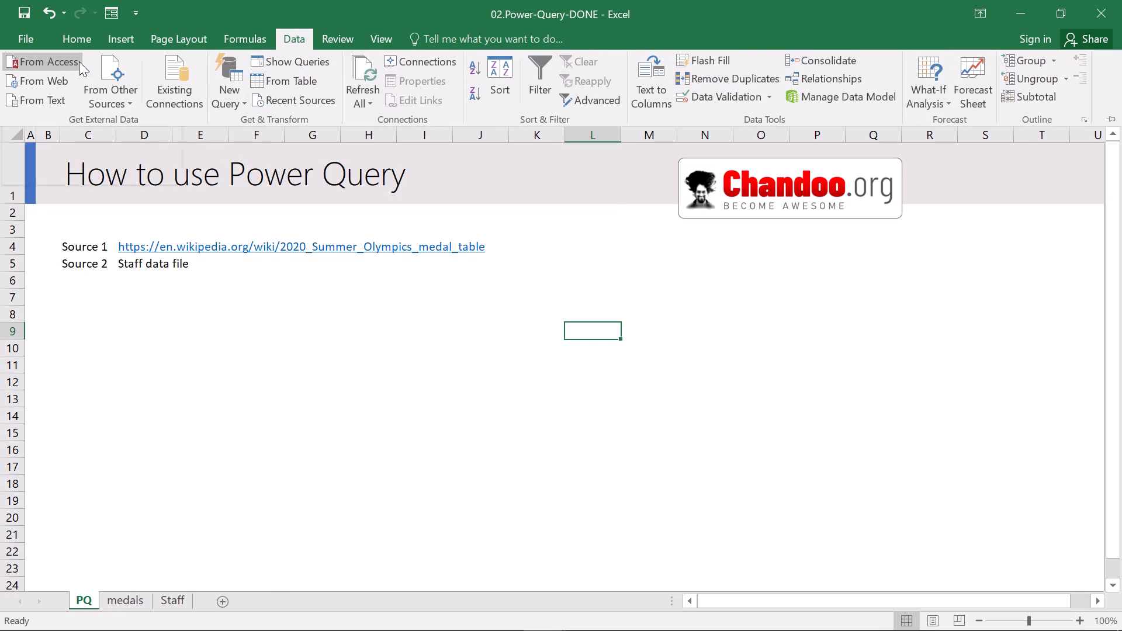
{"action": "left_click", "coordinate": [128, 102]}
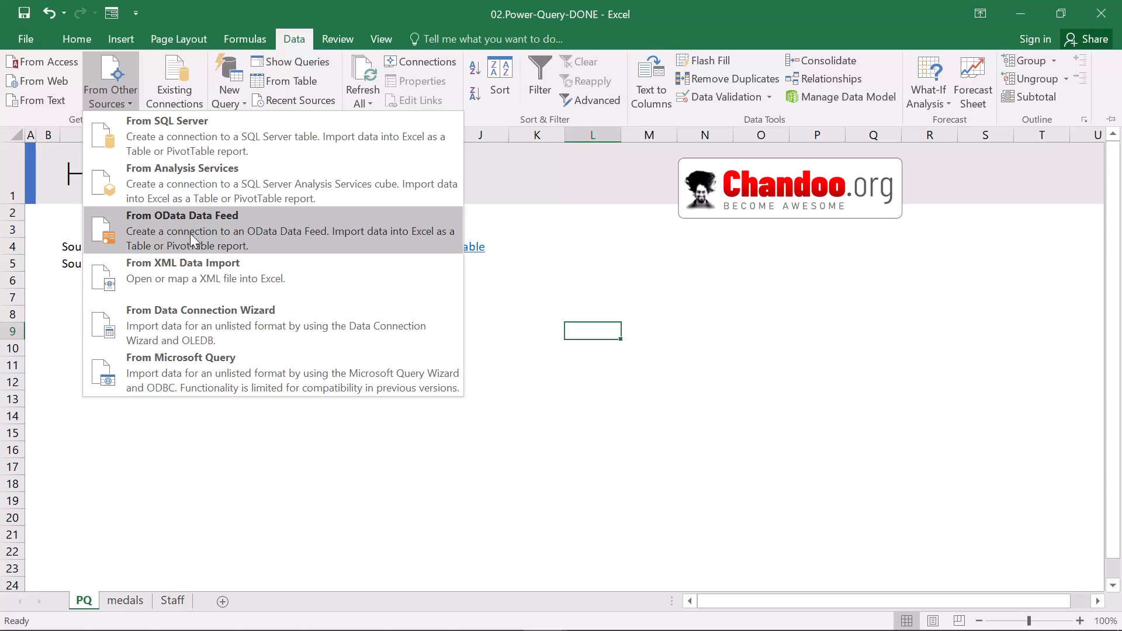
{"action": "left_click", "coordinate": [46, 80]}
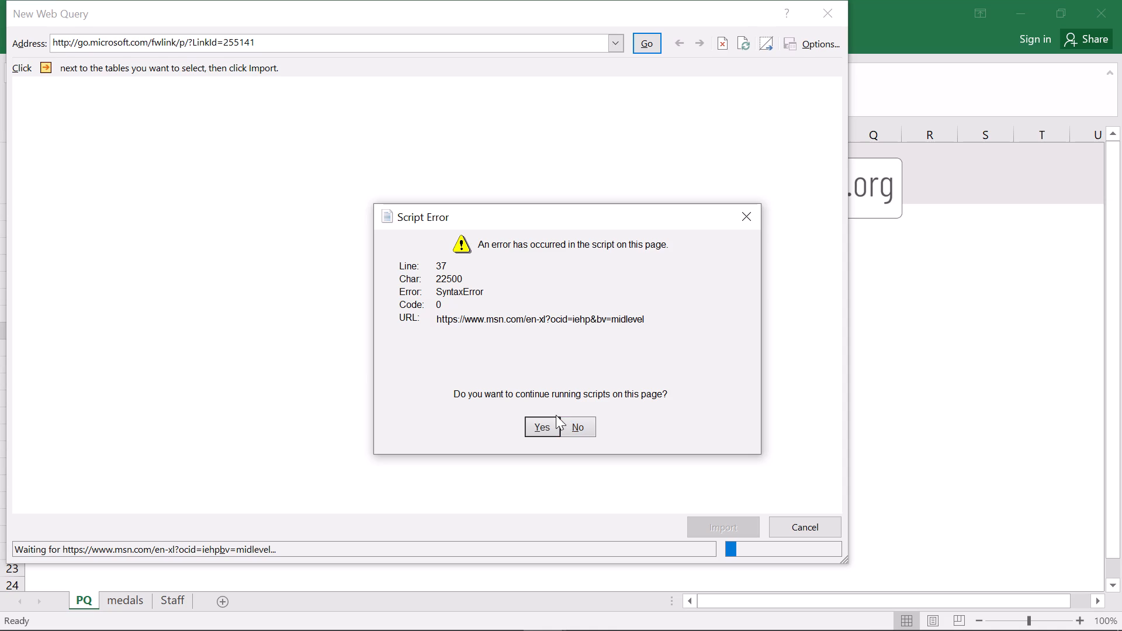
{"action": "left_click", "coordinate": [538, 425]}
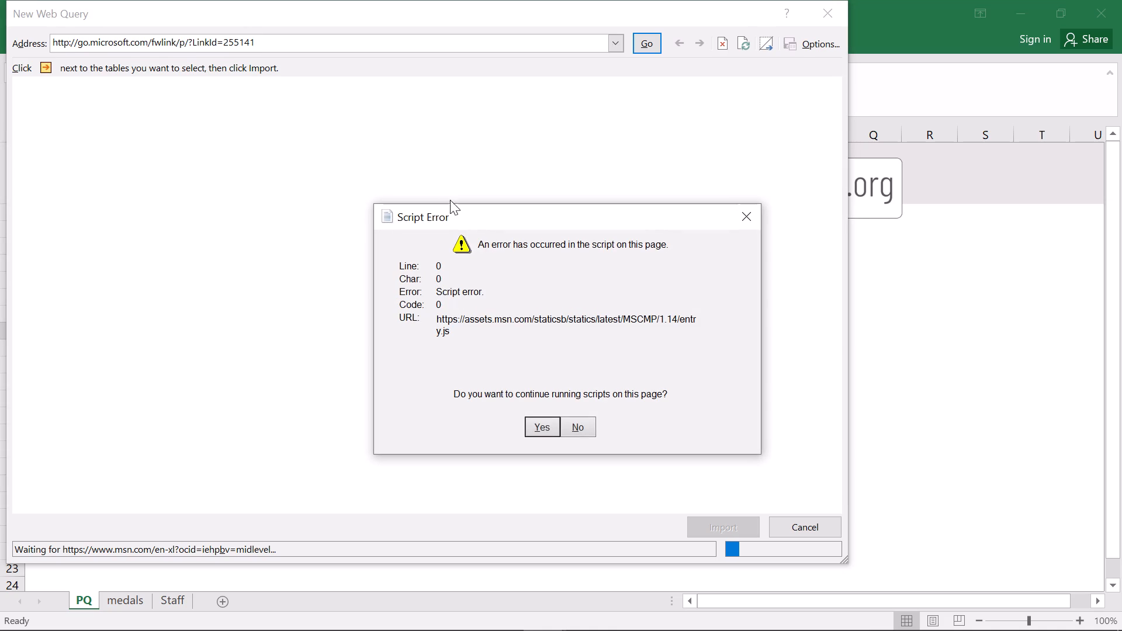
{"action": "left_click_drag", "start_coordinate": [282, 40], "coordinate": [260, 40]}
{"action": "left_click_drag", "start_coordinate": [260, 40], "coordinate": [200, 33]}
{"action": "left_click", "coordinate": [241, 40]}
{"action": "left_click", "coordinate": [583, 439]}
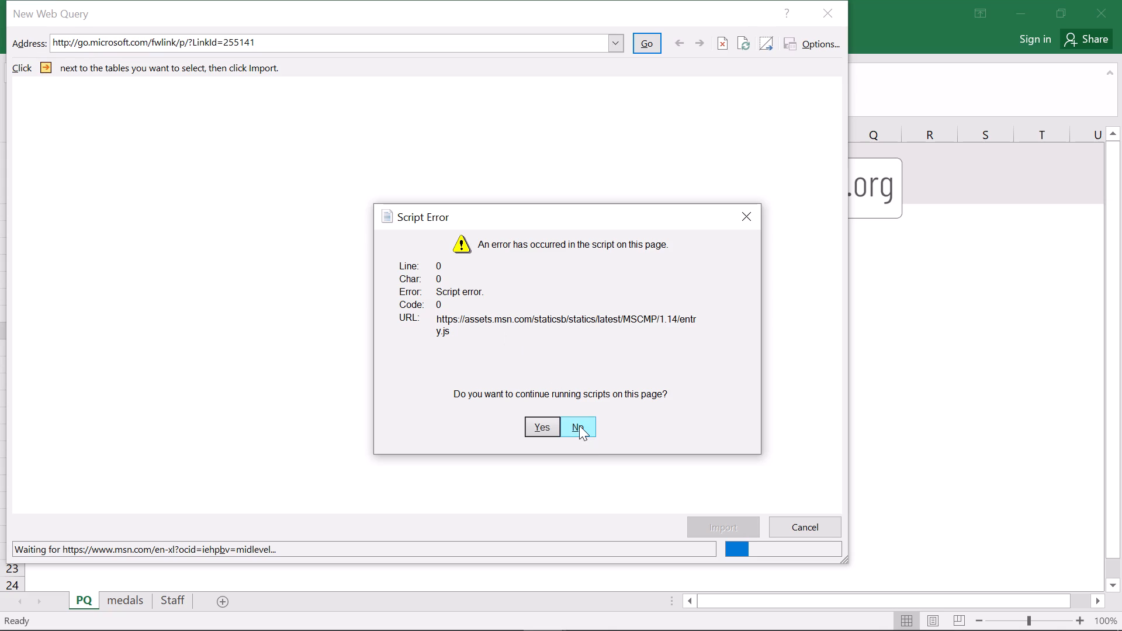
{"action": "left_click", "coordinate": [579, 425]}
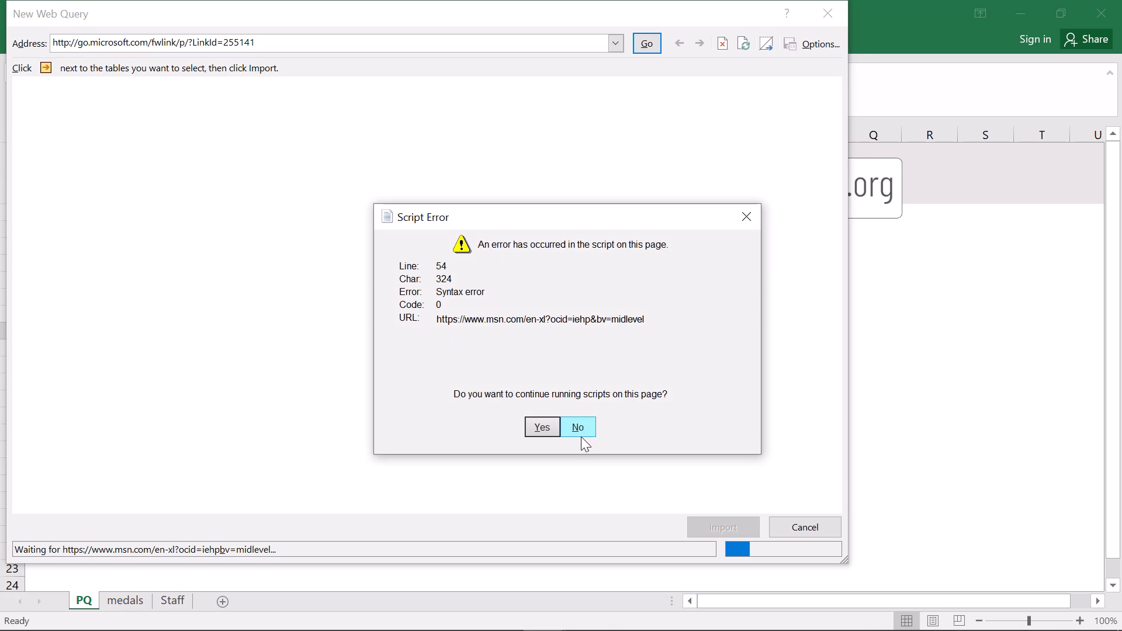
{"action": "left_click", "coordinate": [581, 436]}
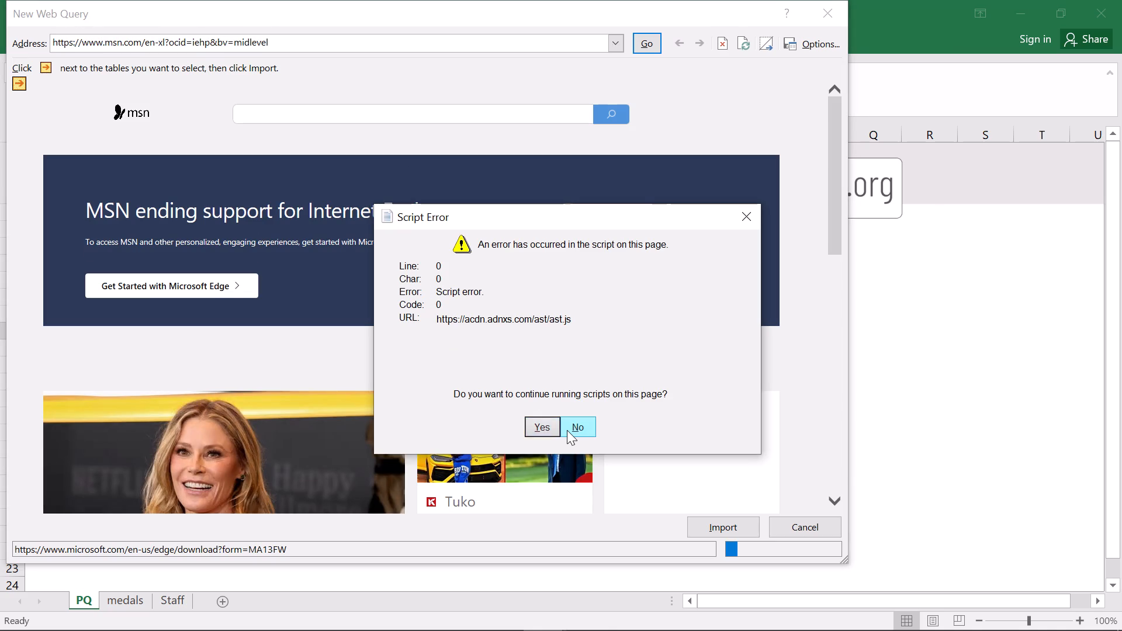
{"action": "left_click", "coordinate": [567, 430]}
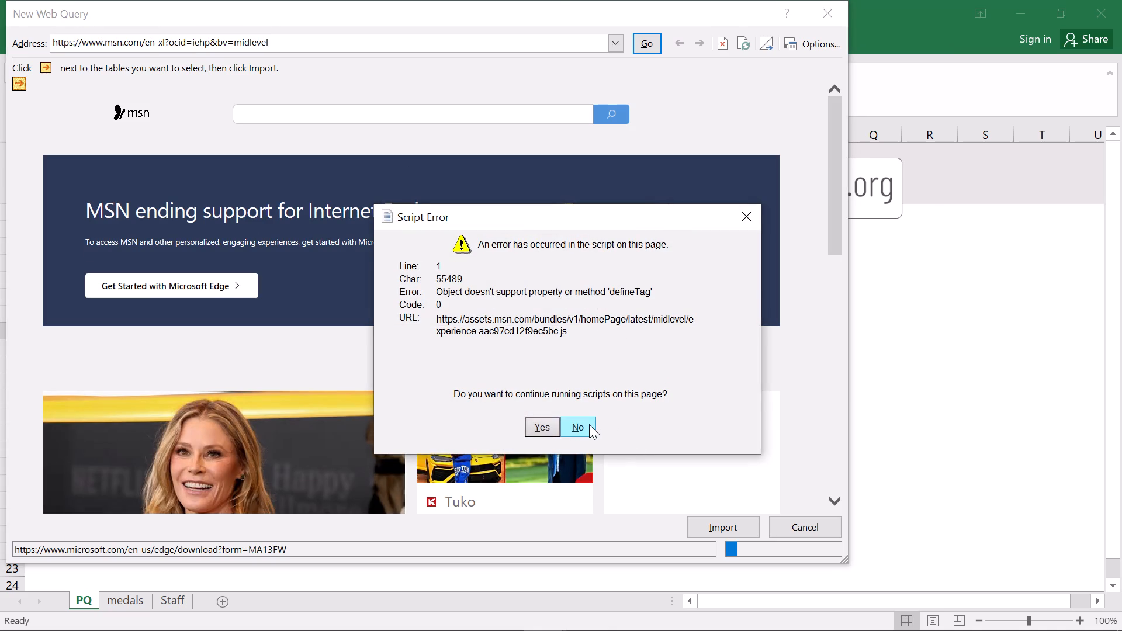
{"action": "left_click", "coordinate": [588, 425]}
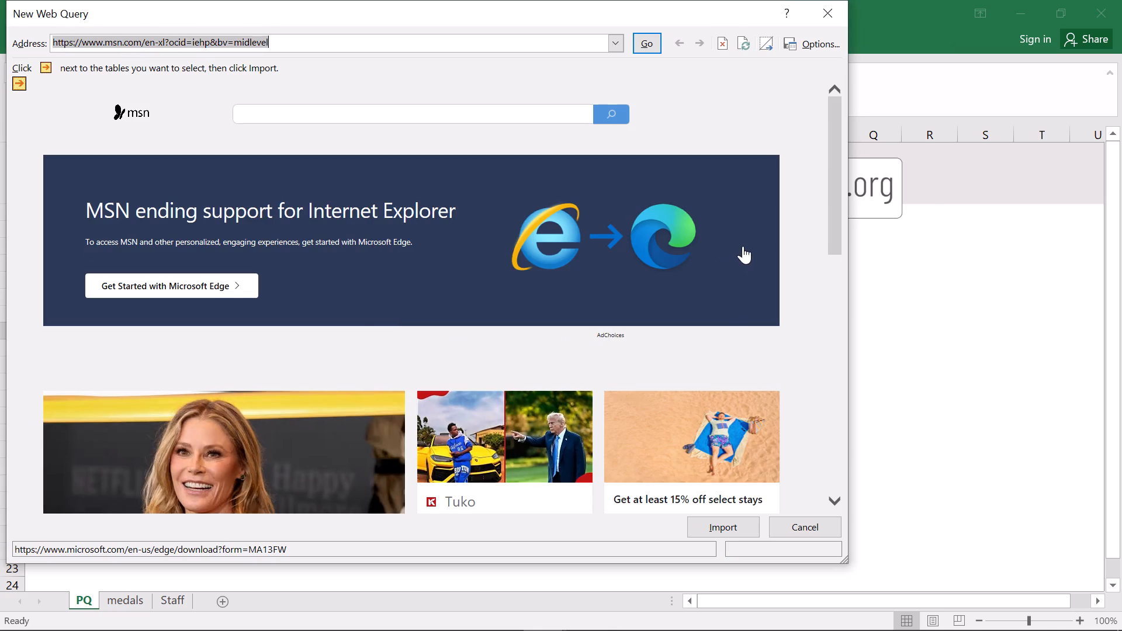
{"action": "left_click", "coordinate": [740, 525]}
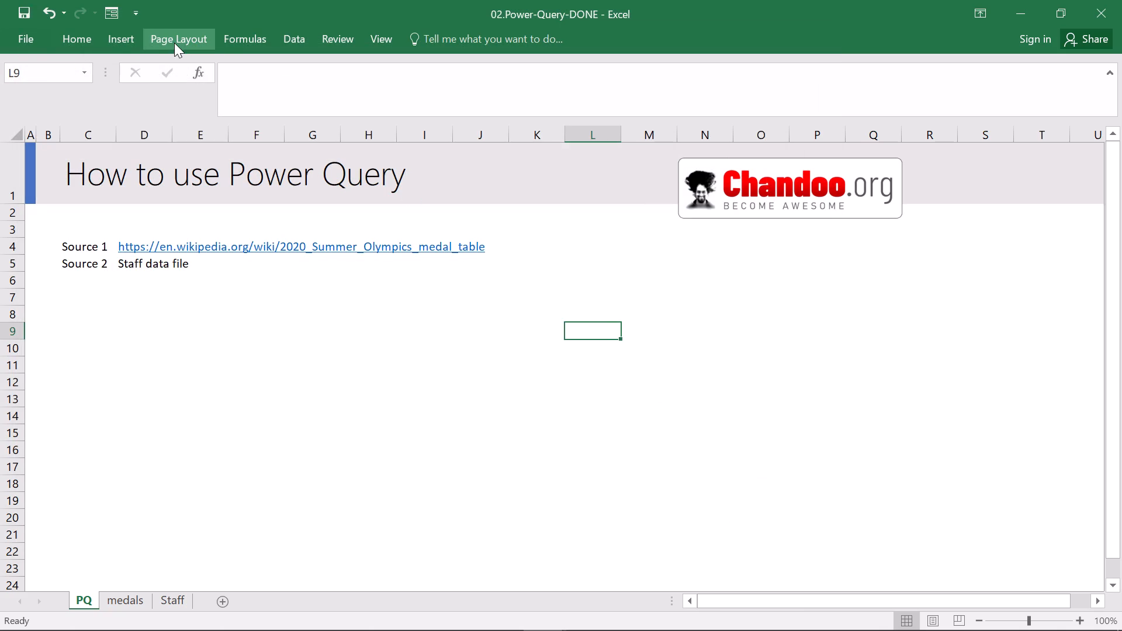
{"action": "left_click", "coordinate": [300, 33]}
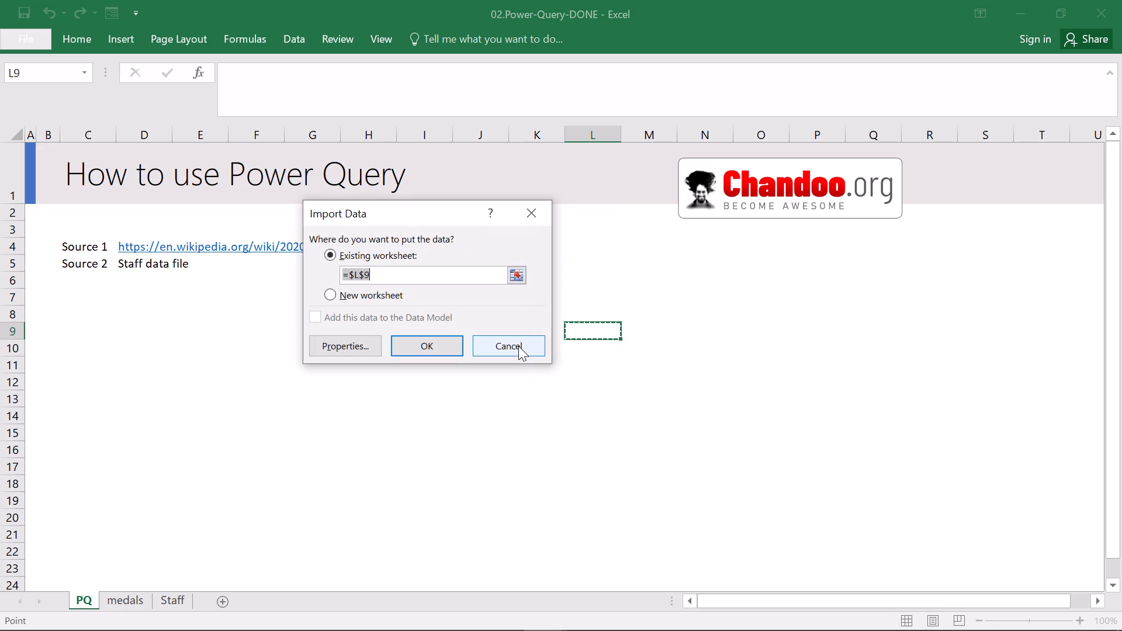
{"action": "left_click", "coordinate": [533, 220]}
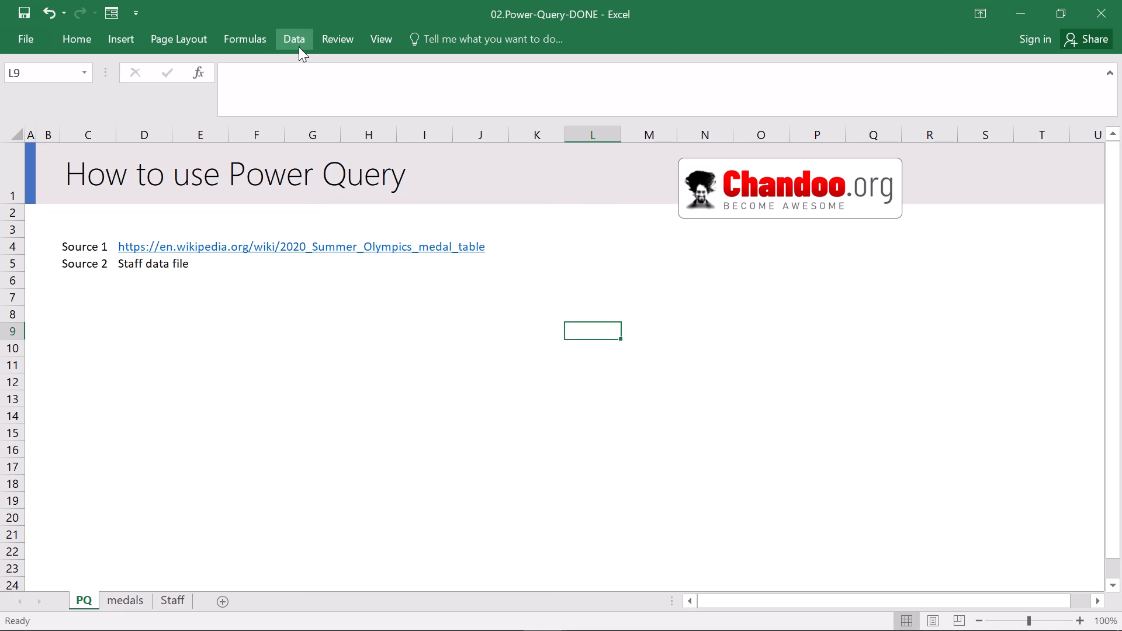
{"action": "left_click", "coordinate": [299, 46]}
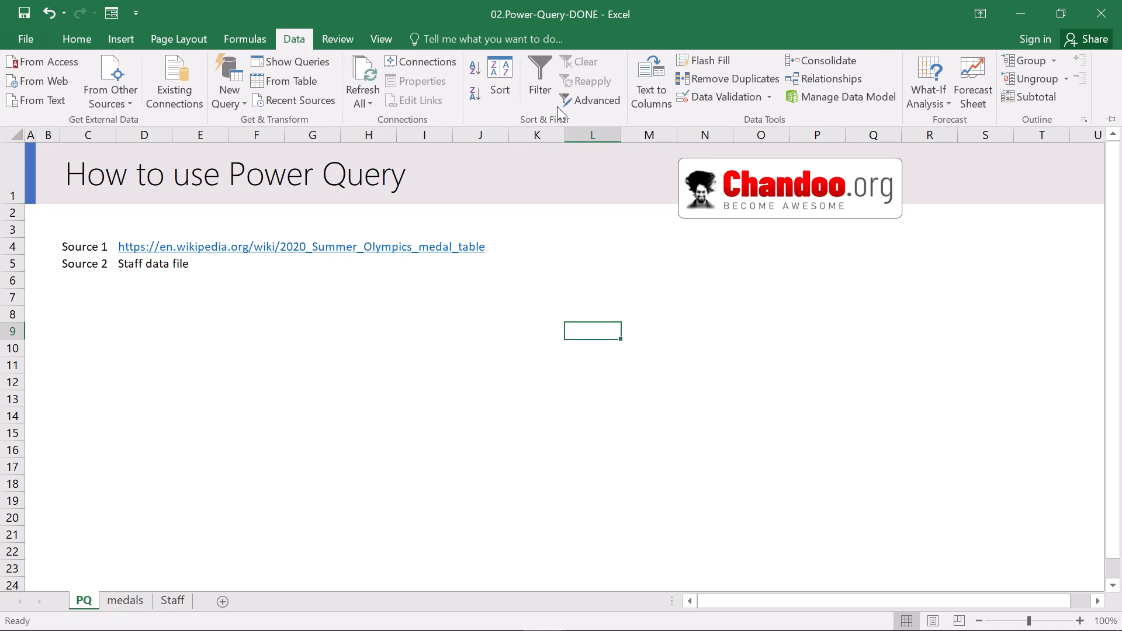
{"action": "left_click", "coordinate": [245, 96]}
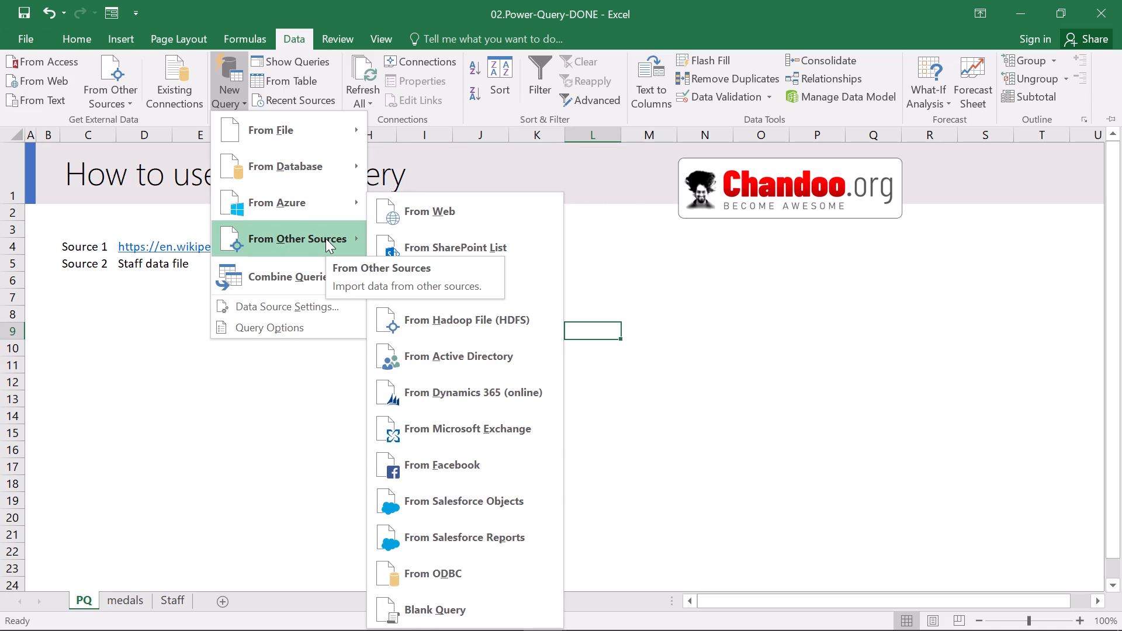
{"action": "left_click", "coordinate": [404, 213]}
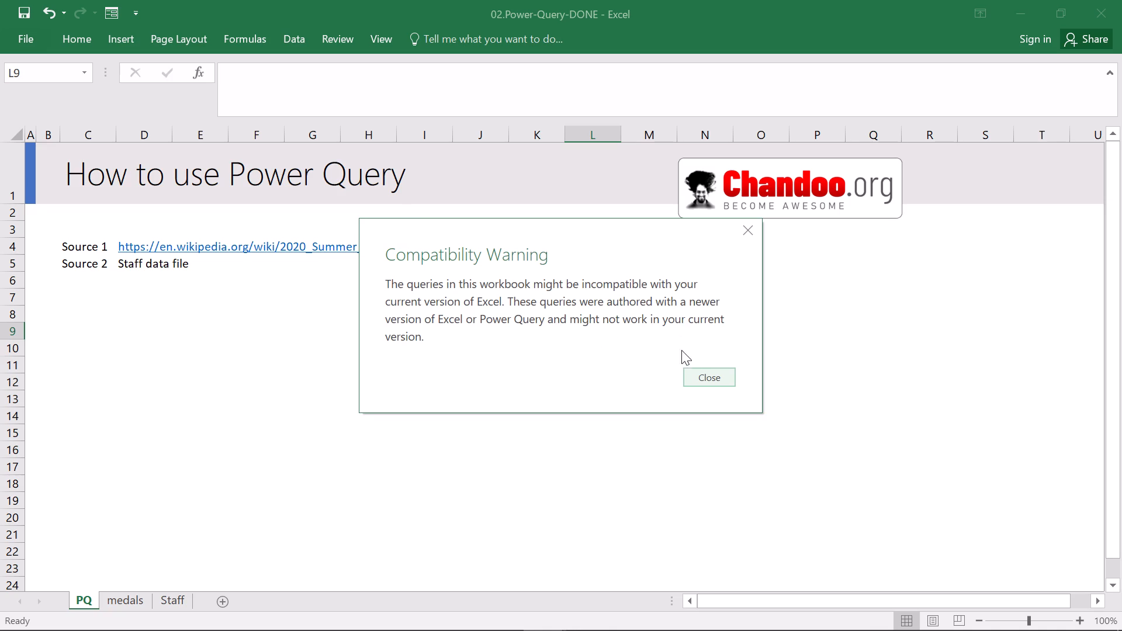
{"action": "left_click", "coordinate": [704, 374]}
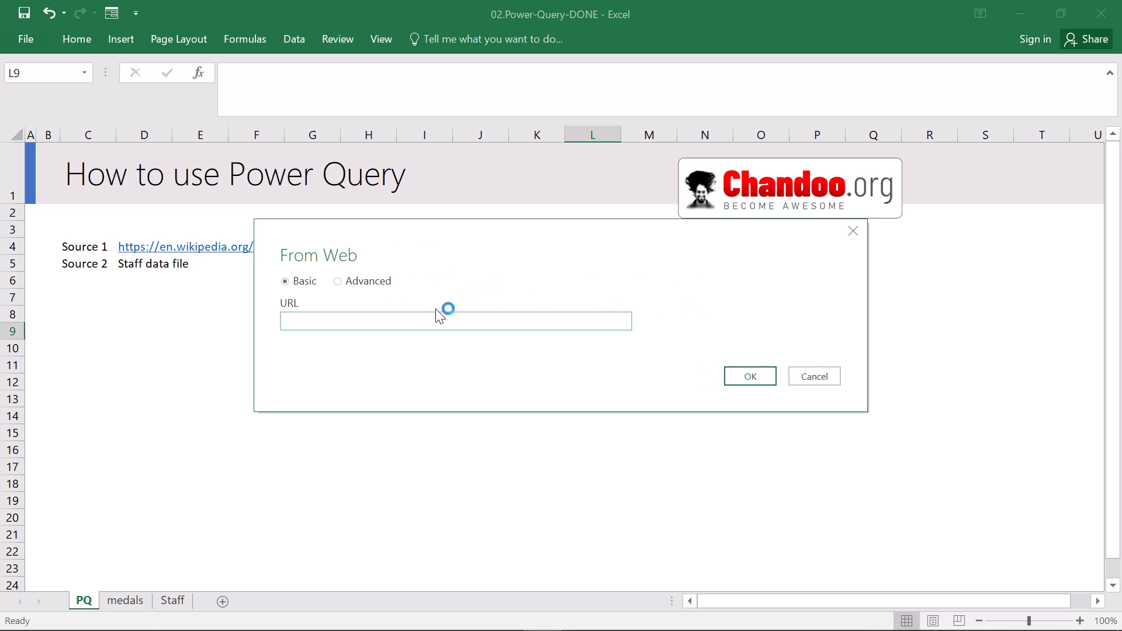
{"action": "key", "text": "ctrl+v"}
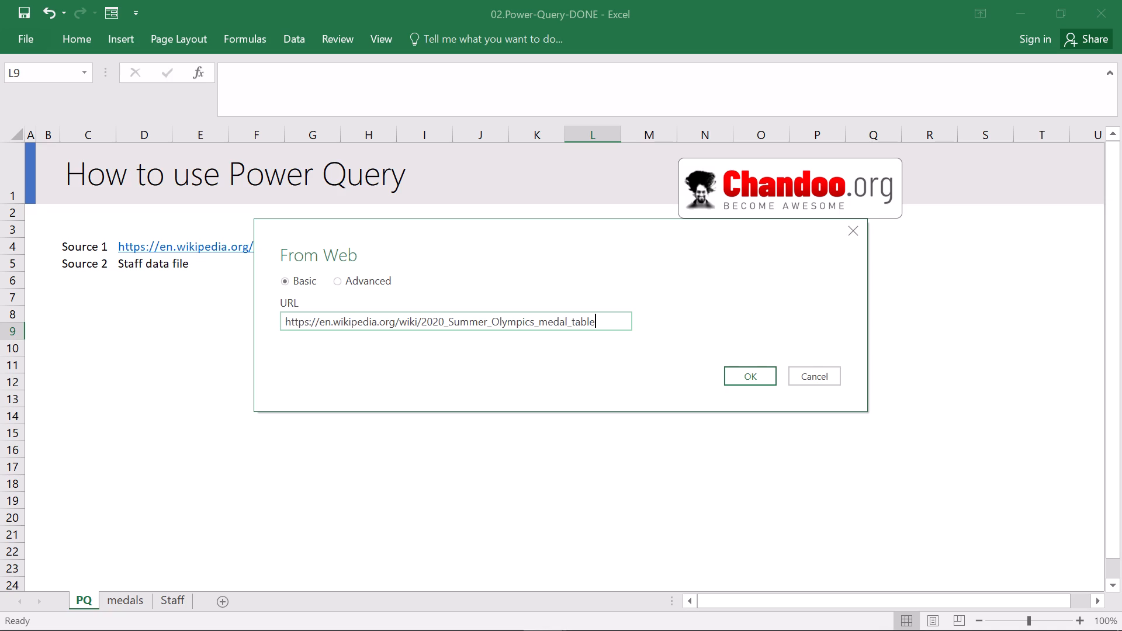
{"action": "left_click", "coordinate": [752, 381]}
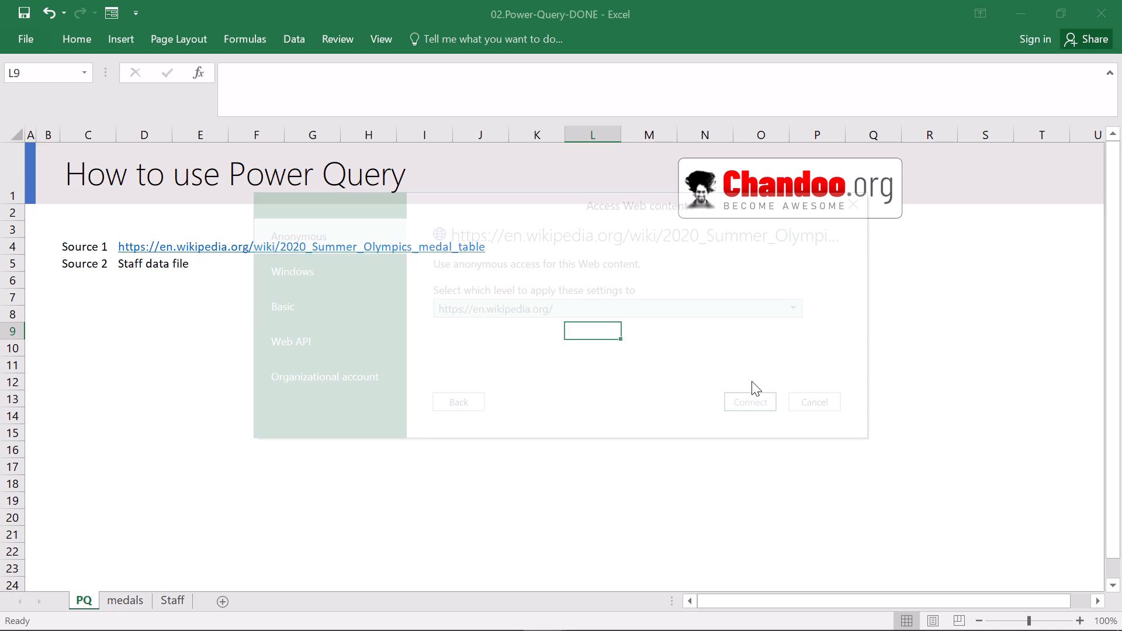
{"action": "left_click", "coordinate": [752, 404]}
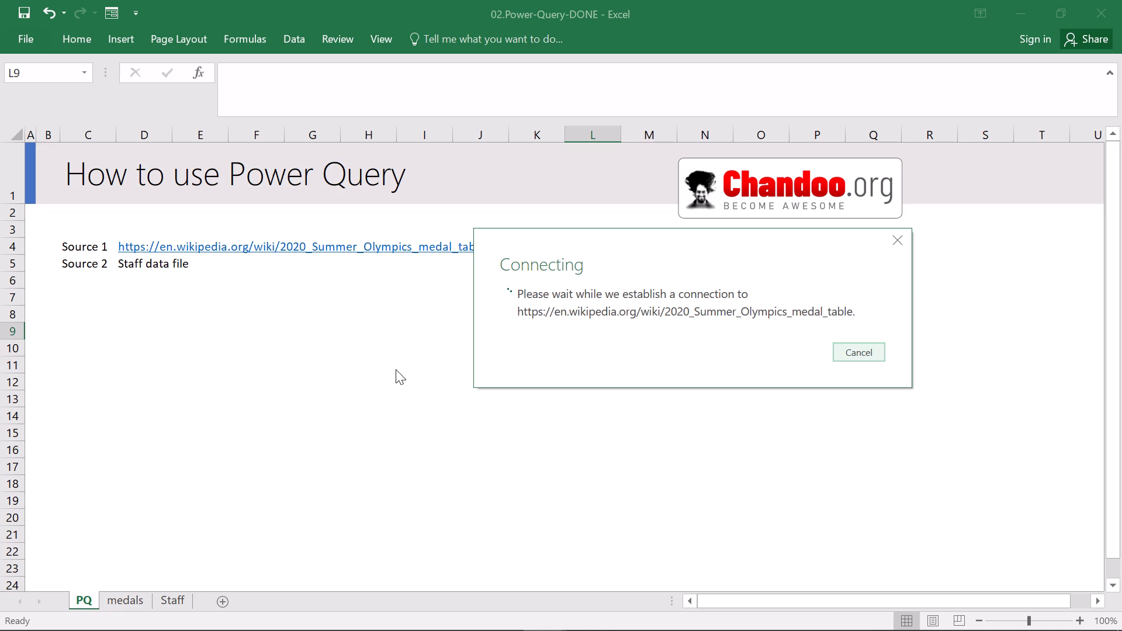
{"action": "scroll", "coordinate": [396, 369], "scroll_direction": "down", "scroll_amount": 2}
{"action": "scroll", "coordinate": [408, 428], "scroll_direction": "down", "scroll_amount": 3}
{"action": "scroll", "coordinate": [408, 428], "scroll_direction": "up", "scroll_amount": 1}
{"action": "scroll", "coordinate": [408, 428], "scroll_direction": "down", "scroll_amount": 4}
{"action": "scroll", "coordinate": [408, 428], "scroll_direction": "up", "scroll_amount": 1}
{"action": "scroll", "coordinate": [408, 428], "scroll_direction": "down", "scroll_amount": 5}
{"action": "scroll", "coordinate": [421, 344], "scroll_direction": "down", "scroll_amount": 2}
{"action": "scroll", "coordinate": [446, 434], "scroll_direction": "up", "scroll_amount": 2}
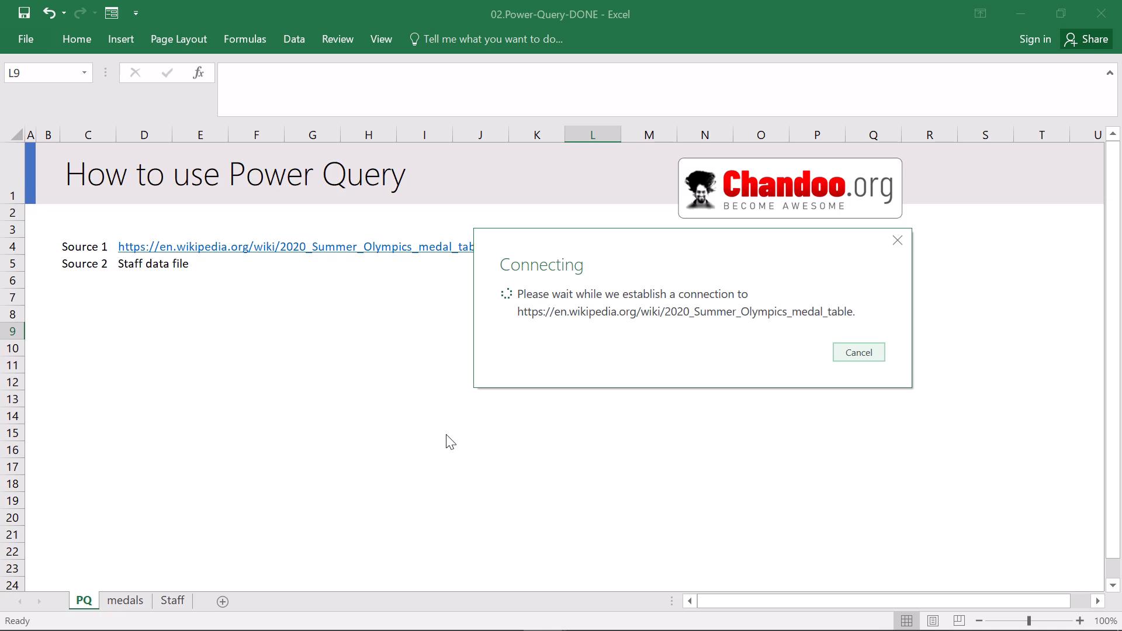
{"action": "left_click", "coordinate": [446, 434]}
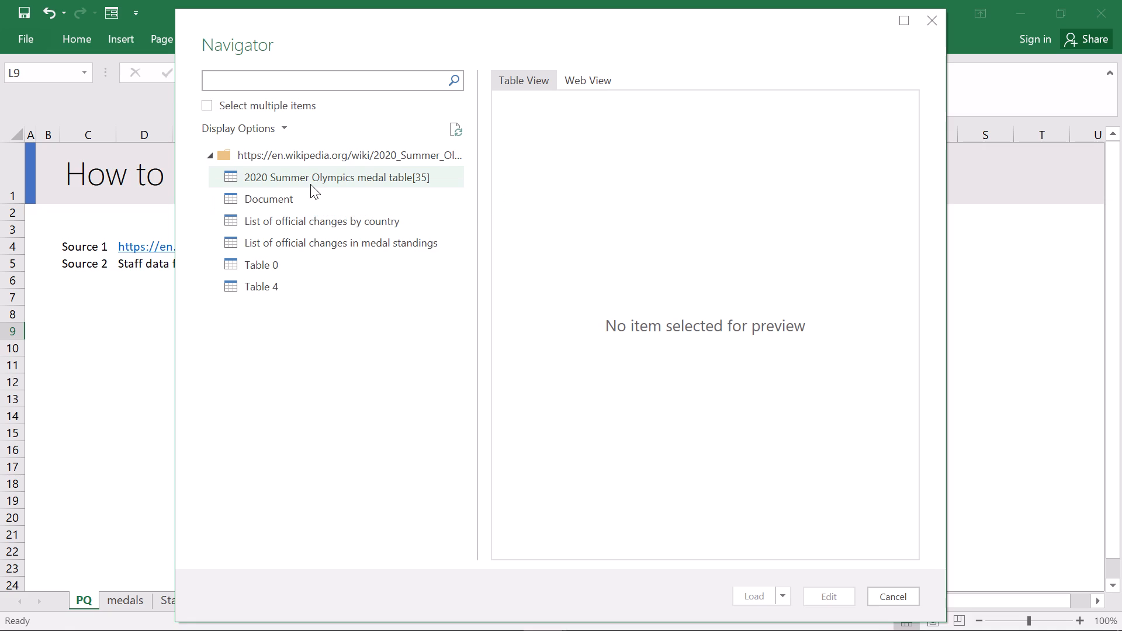
Choose the 2020 Summer Olympics medal table[35] as the web page's table to import.
{"action": "left_click", "coordinate": [310, 184]}
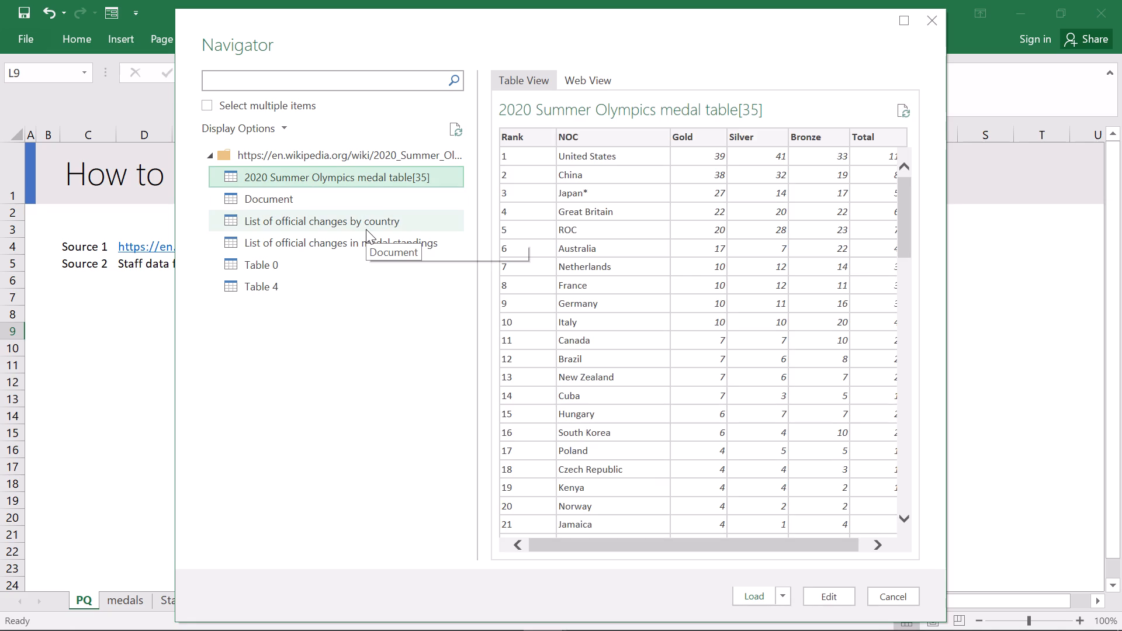
Examine the medal table preview down to its last rows and across to the Total column, enlarging the Navigator to full screen.
{"action": "scroll", "coordinate": [607, 380], "scroll_direction": "down", "scroll_amount": 1}
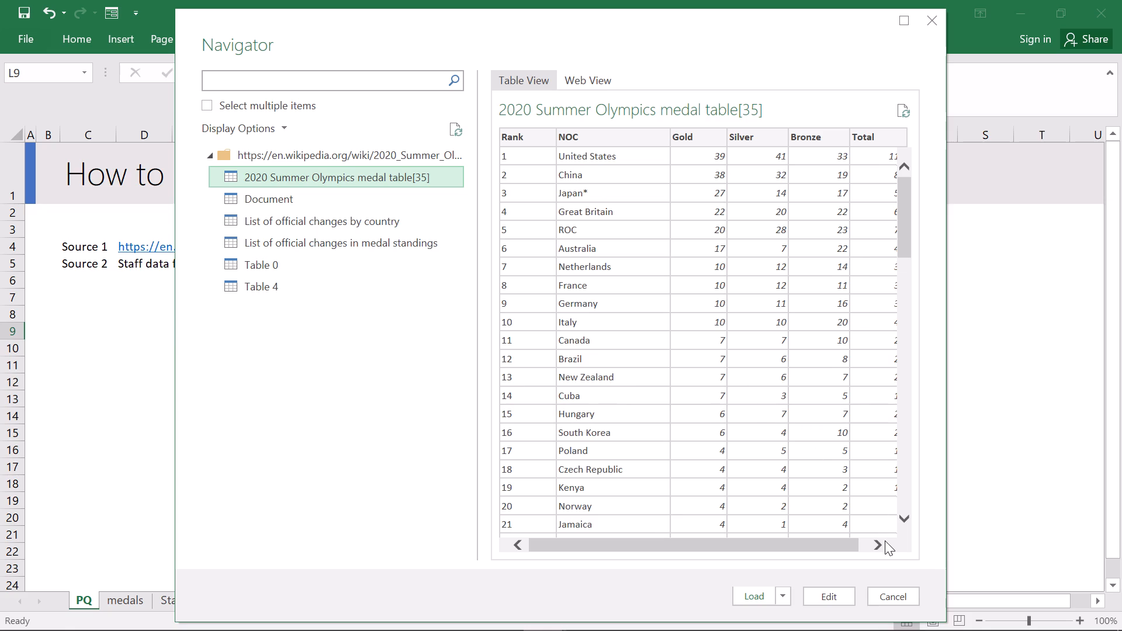
{"action": "scroll", "coordinate": [885, 540], "scroll_direction": "down", "scroll_amount": 2}
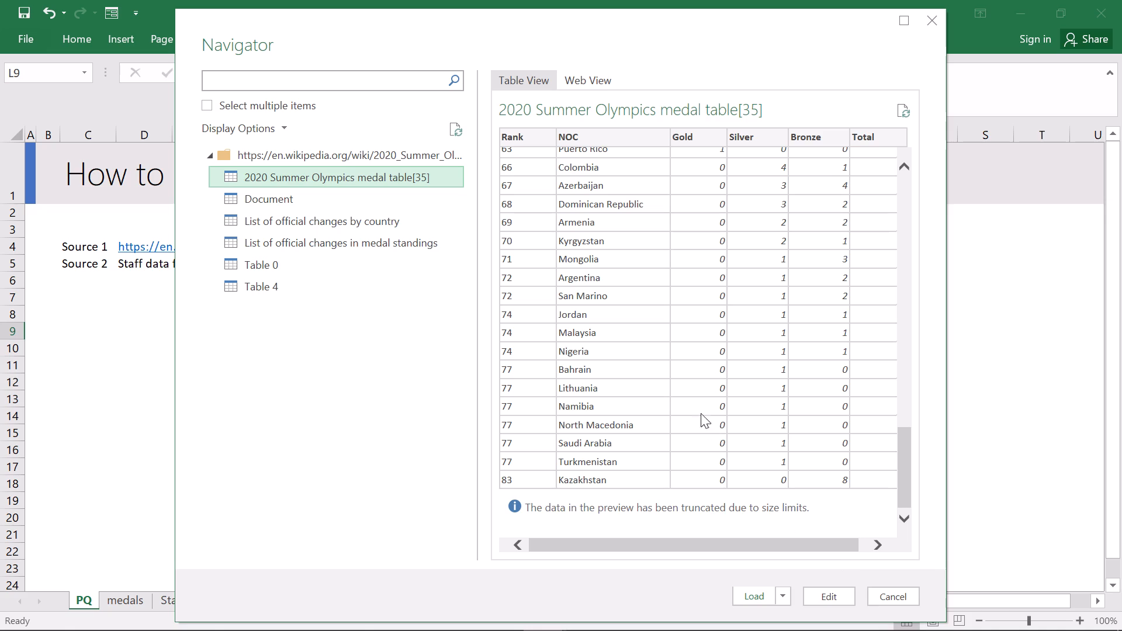
{"action": "scroll", "coordinate": [694, 393], "scroll_direction": "up", "scroll_amount": 2}
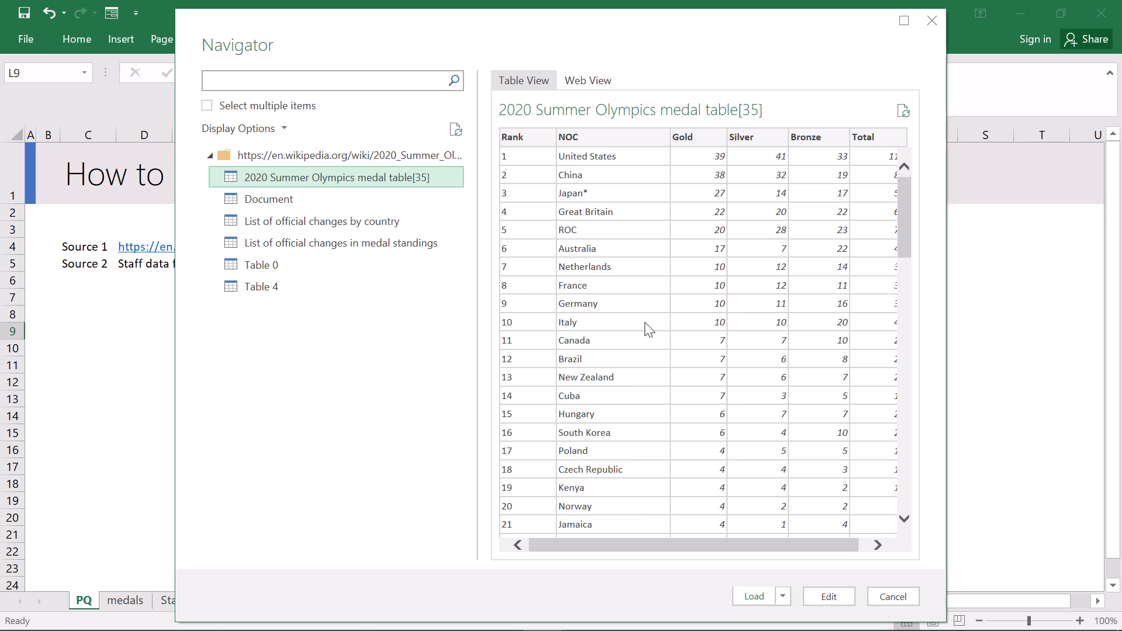
{"action": "scroll", "coordinate": [645, 310], "scroll_direction": "down", "scroll_amount": 1}
{"action": "scroll", "coordinate": [645, 310], "scroll_direction": "up", "scroll_amount": 1}
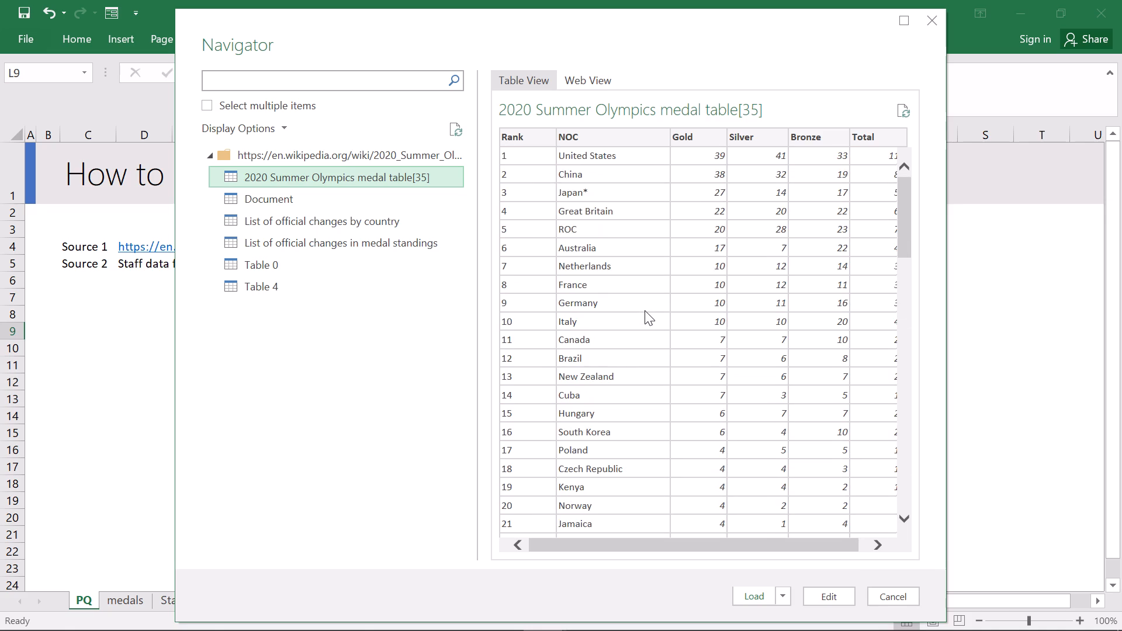
{"action": "scroll", "coordinate": [645, 310], "scroll_direction": "up", "scroll_amount": 2}
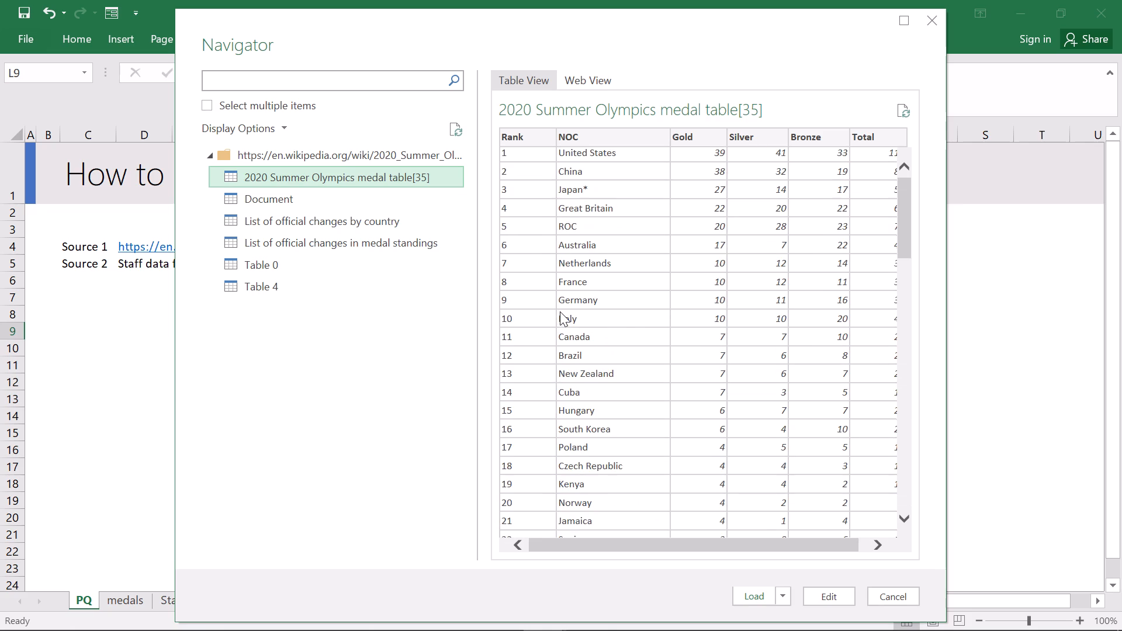
{"action": "scroll", "coordinate": [560, 311], "scroll_direction": "up", "scroll_amount": 1}
{"action": "scroll", "coordinate": [560, 311], "scroll_direction": "down", "scroll_amount": 1}
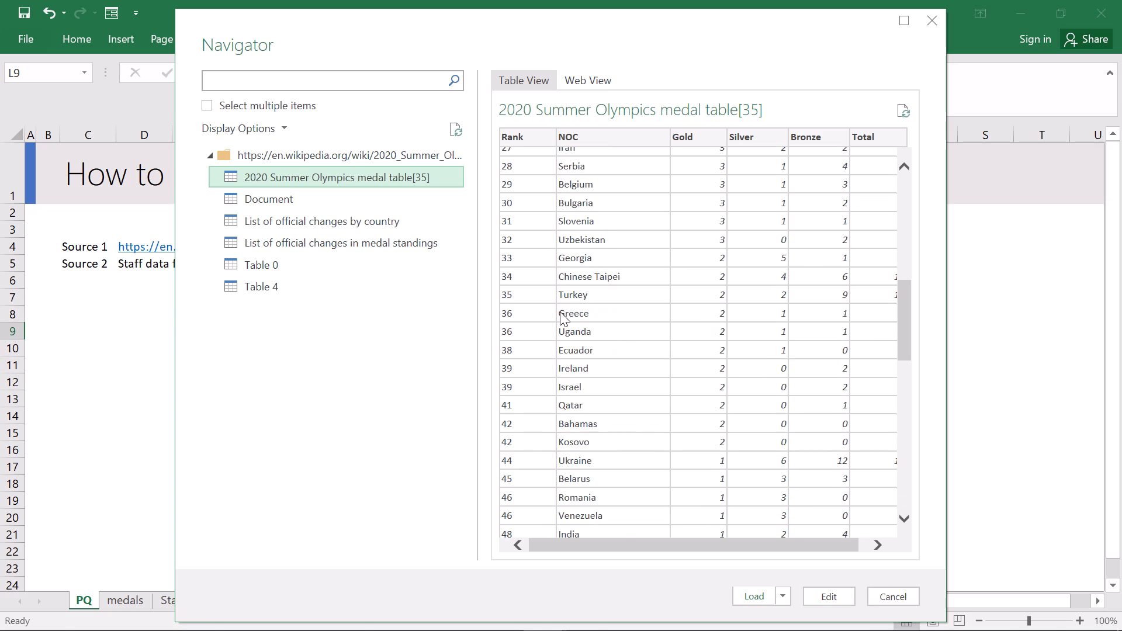
{"action": "scroll", "coordinate": [560, 311], "scroll_direction": "down", "scroll_amount": 3}
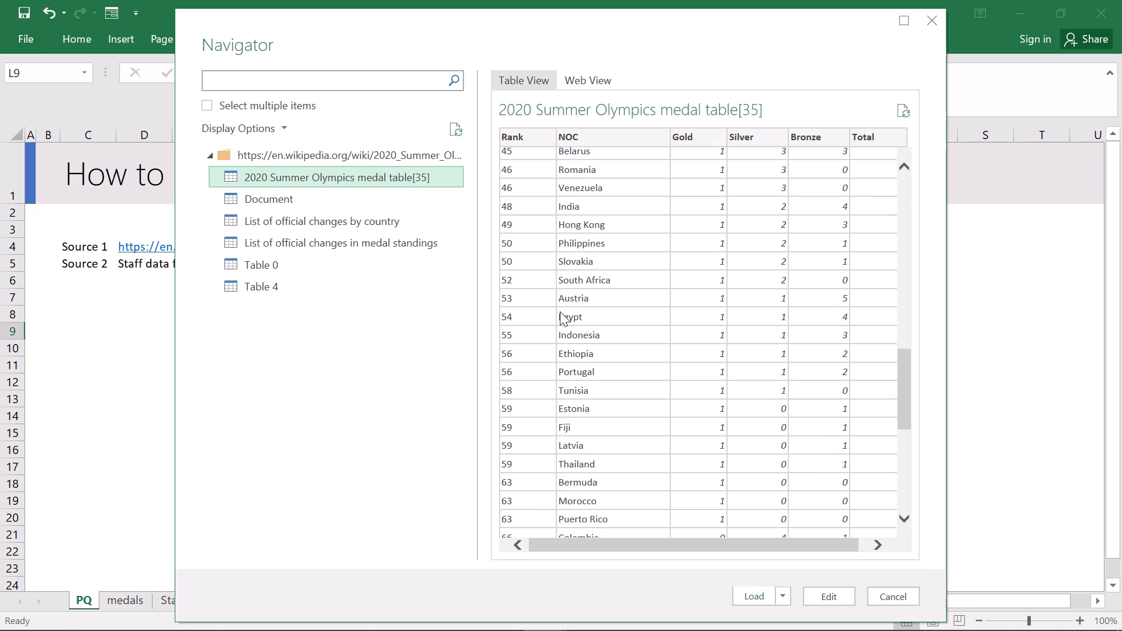
{"action": "scroll", "coordinate": [560, 311], "scroll_direction": "down", "scroll_amount": 1}
{"action": "scroll", "coordinate": [560, 311], "scroll_direction": "up", "scroll_amount": 1}
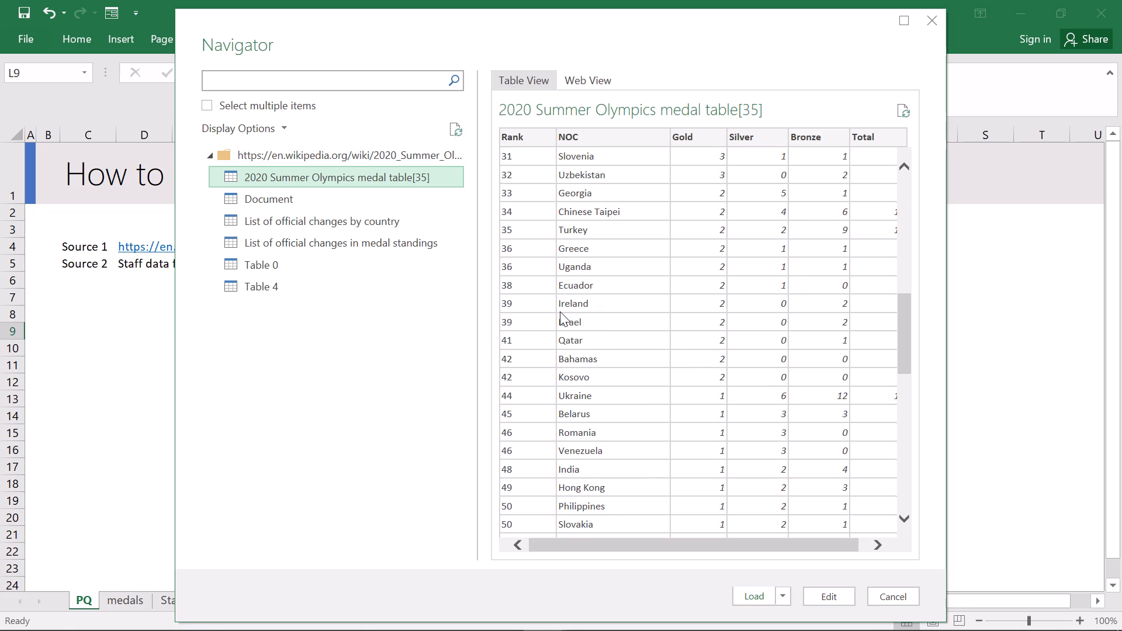
{"action": "scroll", "coordinate": [560, 311], "scroll_direction": "up", "scroll_amount": 1}
{"action": "scroll", "coordinate": [696, 444], "scroll_direction": "down", "scroll_amount": 3}
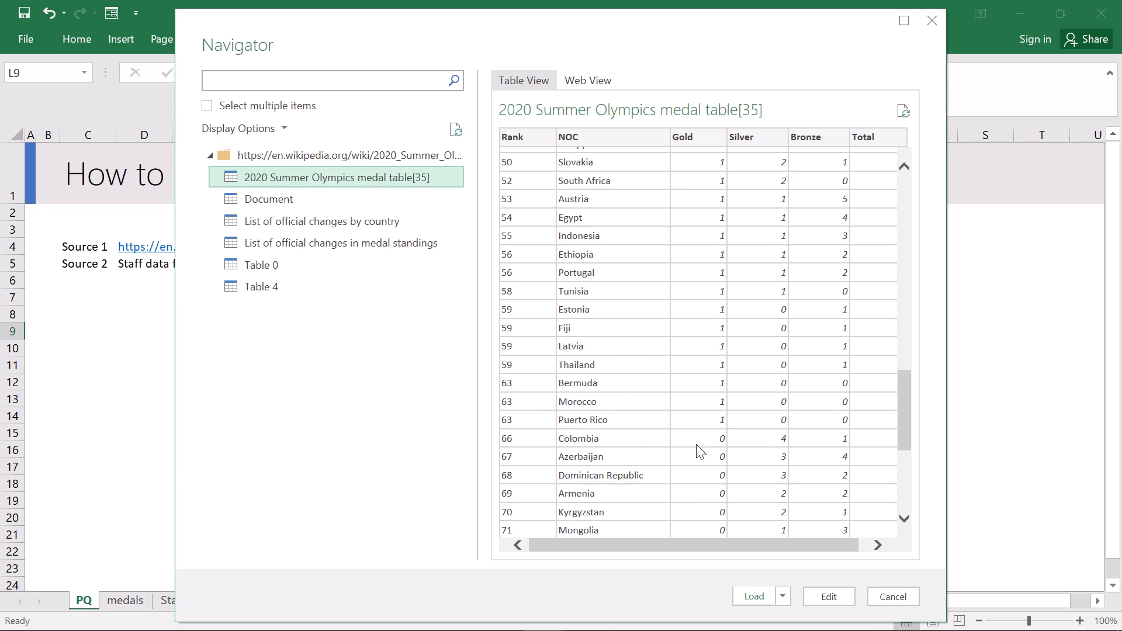
{"action": "scroll", "coordinate": [696, 444], "scroll_direction": "down", "scroll_amount": 2}
{"action": "left_click", "coordinate": [874, 551]}
{"action": "triple_click", "coordinate": [874, 551]}
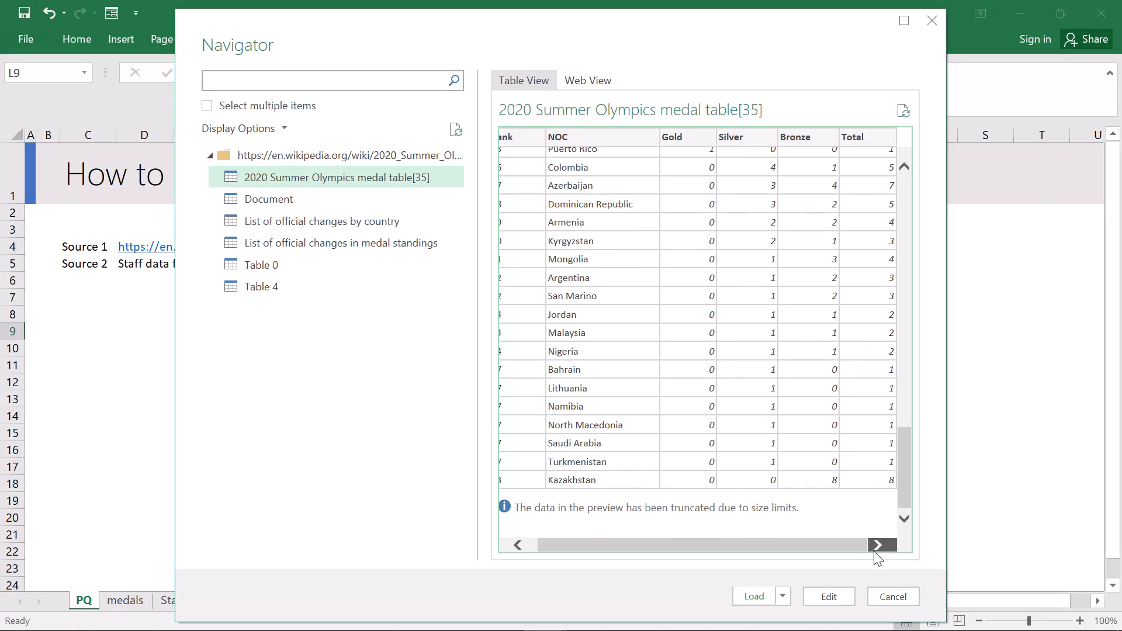
{"action": "left_click", "coordinate": [874, 551]}
{"action": "scroll", "coordinate": [923, 583], "scroll_direction": "left", "scroll_amount": 1}
{"action": "scroll", "coordinate": [923, 583], "scroll_direction": "down", "scroll_amount": 1}
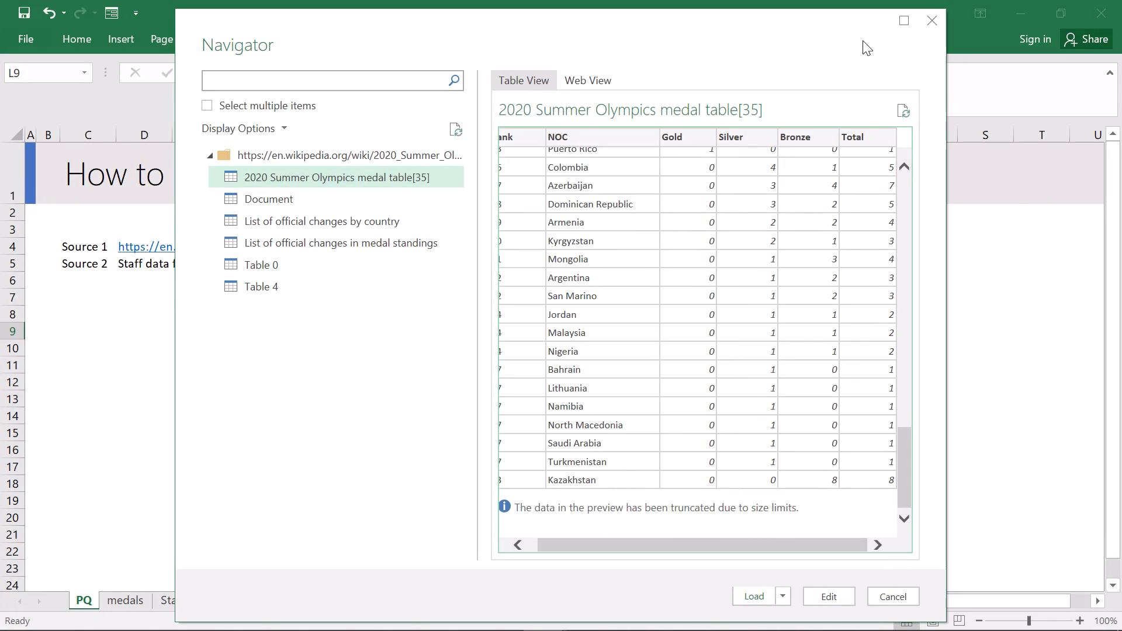
{"action": "left_click", "coordinate": [906, 15]}
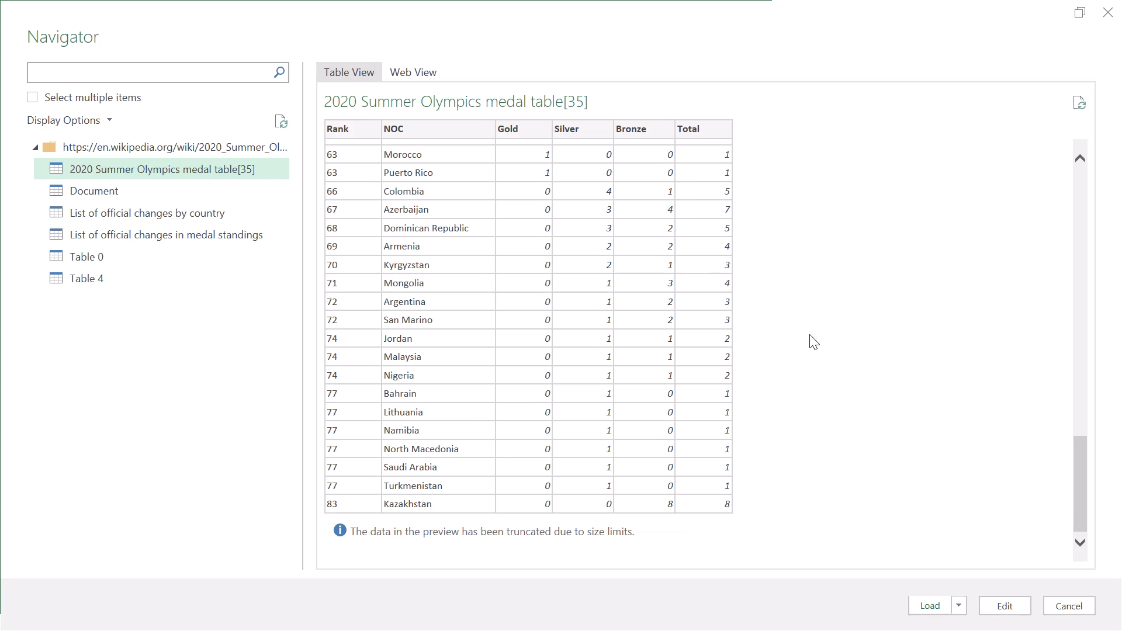
{"action": "scroll", "coordinate": [809, 334], "scroll_direction": "down", "scroll_amount": 1}
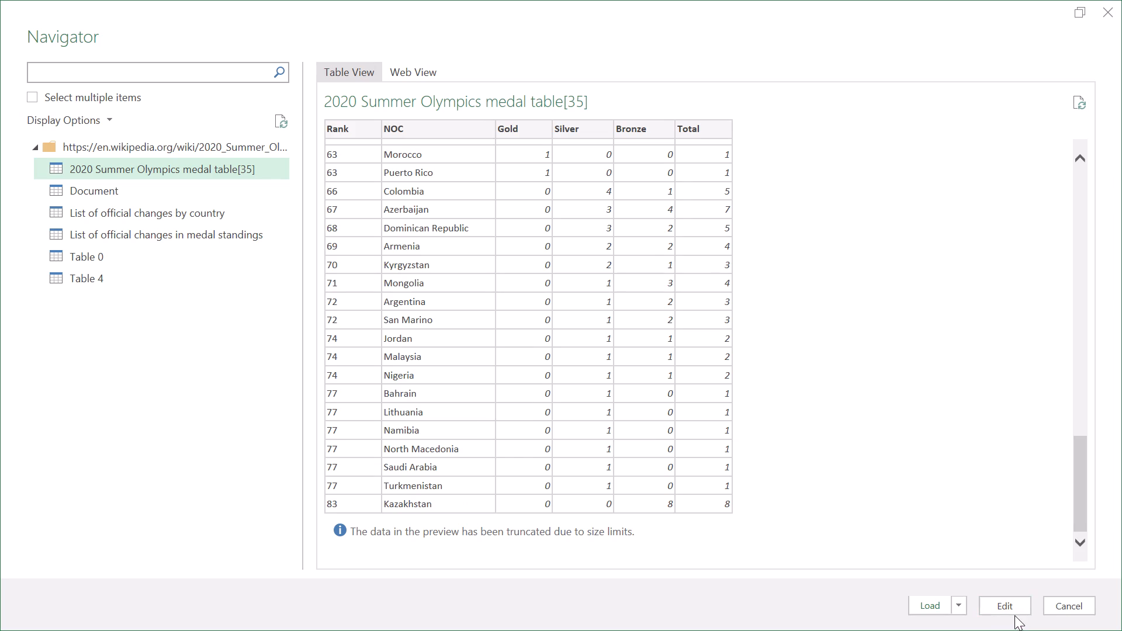
Load the medal table as a table into the existing PQ worksheet at cell $L$9.
{"action": "left_click", "coordinate": [964, 609]}
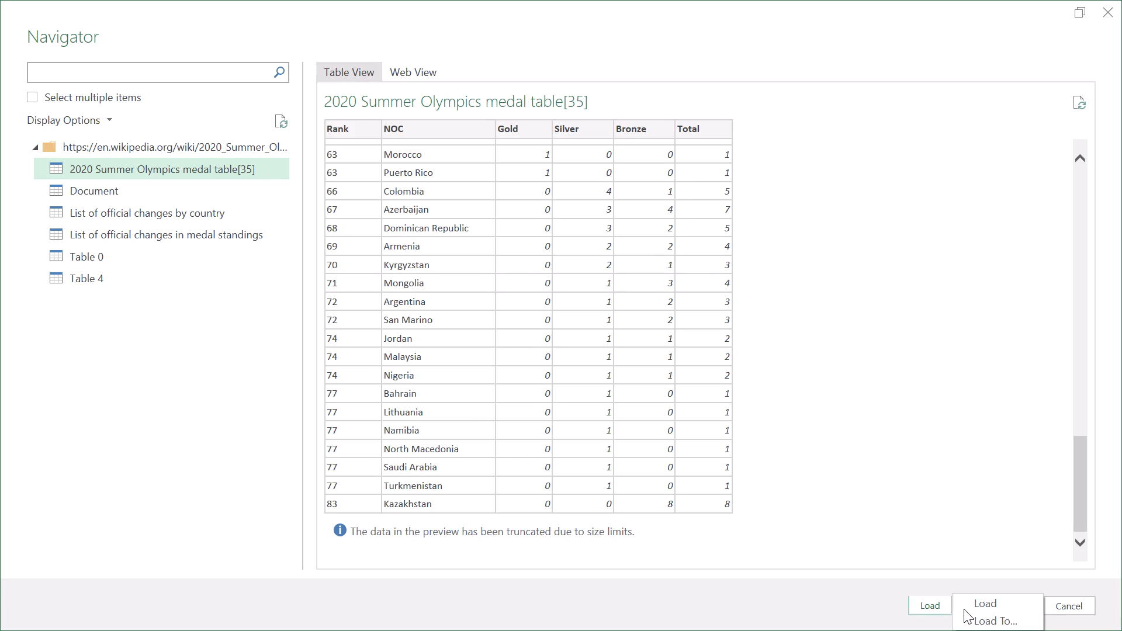
{"action": "left_click", "coordinate": [1006, 618]}
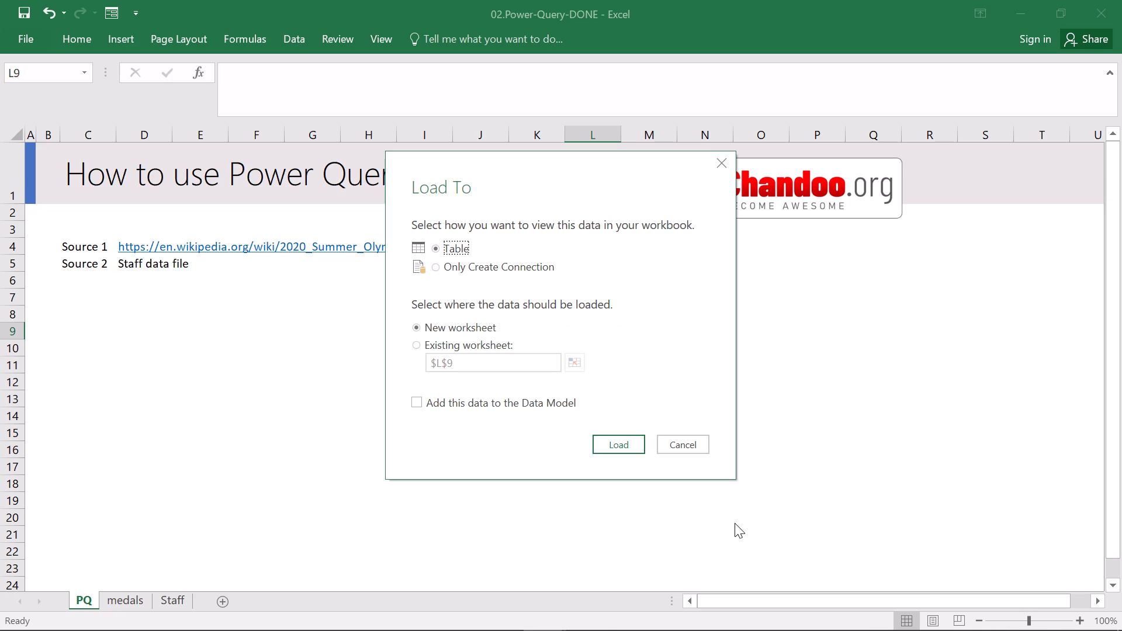
{"action": "left_click", "coordinate": [421, 346]}
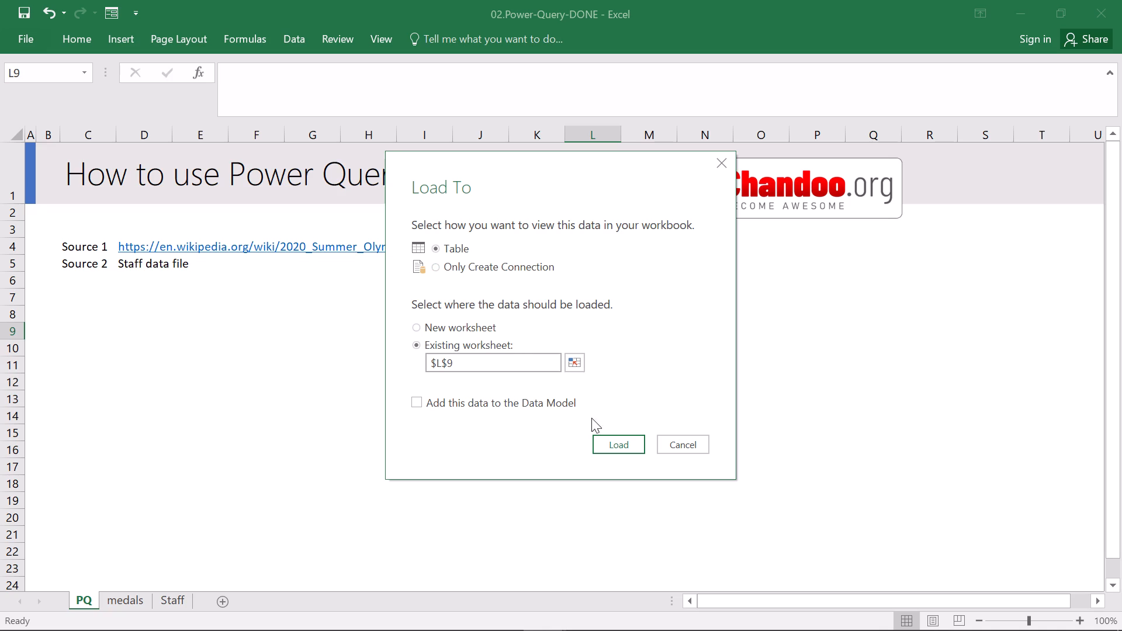
{"action": "left_click", "coordinate": [622, 449]}
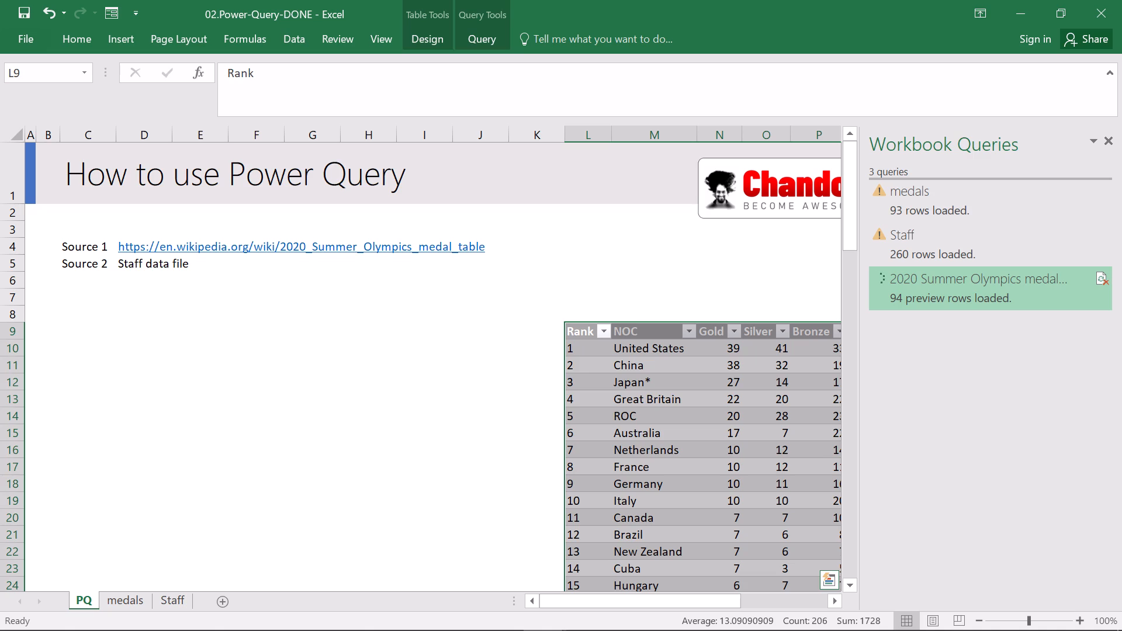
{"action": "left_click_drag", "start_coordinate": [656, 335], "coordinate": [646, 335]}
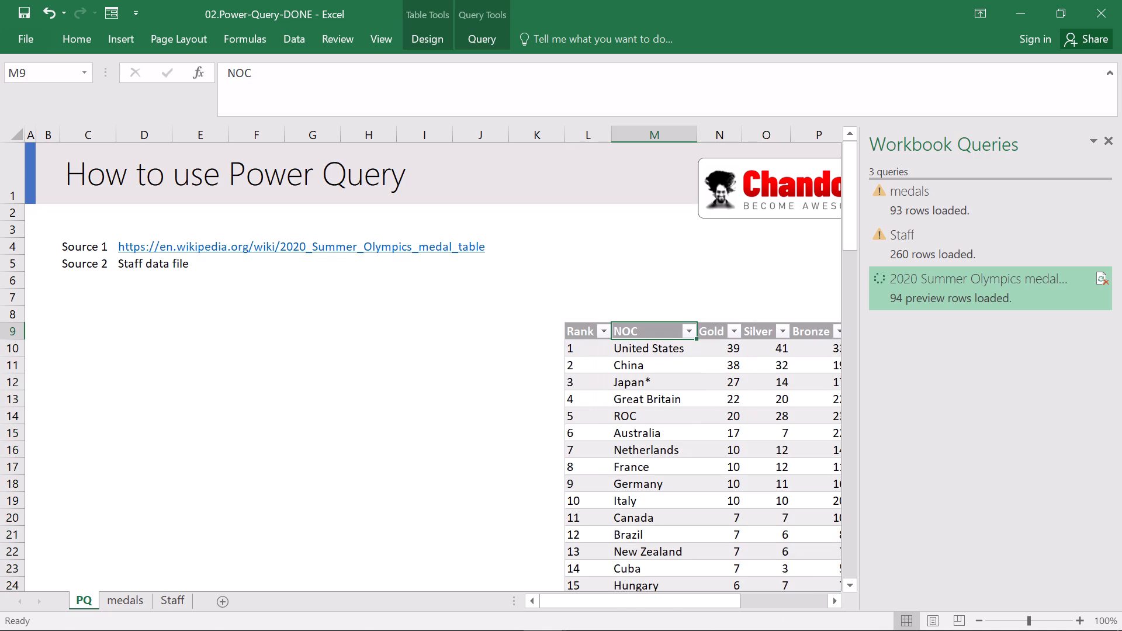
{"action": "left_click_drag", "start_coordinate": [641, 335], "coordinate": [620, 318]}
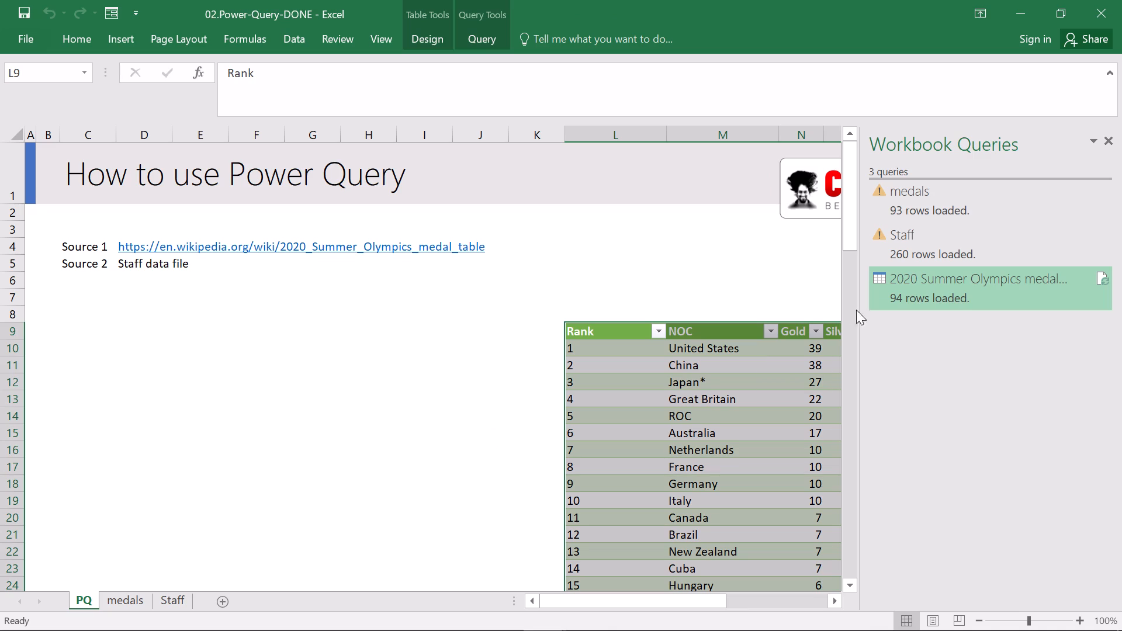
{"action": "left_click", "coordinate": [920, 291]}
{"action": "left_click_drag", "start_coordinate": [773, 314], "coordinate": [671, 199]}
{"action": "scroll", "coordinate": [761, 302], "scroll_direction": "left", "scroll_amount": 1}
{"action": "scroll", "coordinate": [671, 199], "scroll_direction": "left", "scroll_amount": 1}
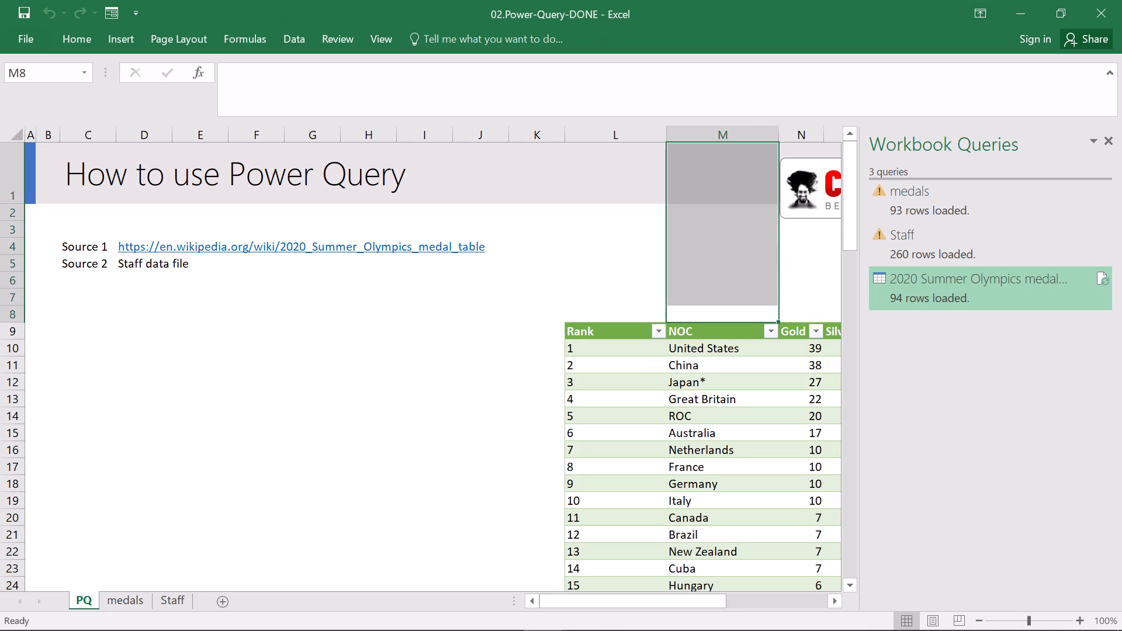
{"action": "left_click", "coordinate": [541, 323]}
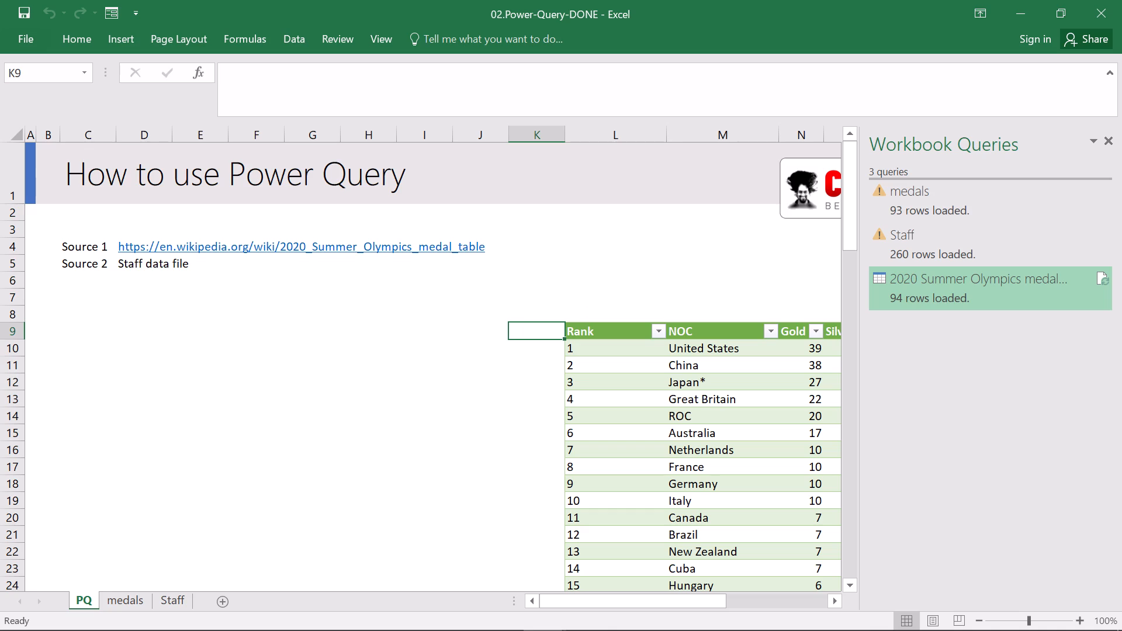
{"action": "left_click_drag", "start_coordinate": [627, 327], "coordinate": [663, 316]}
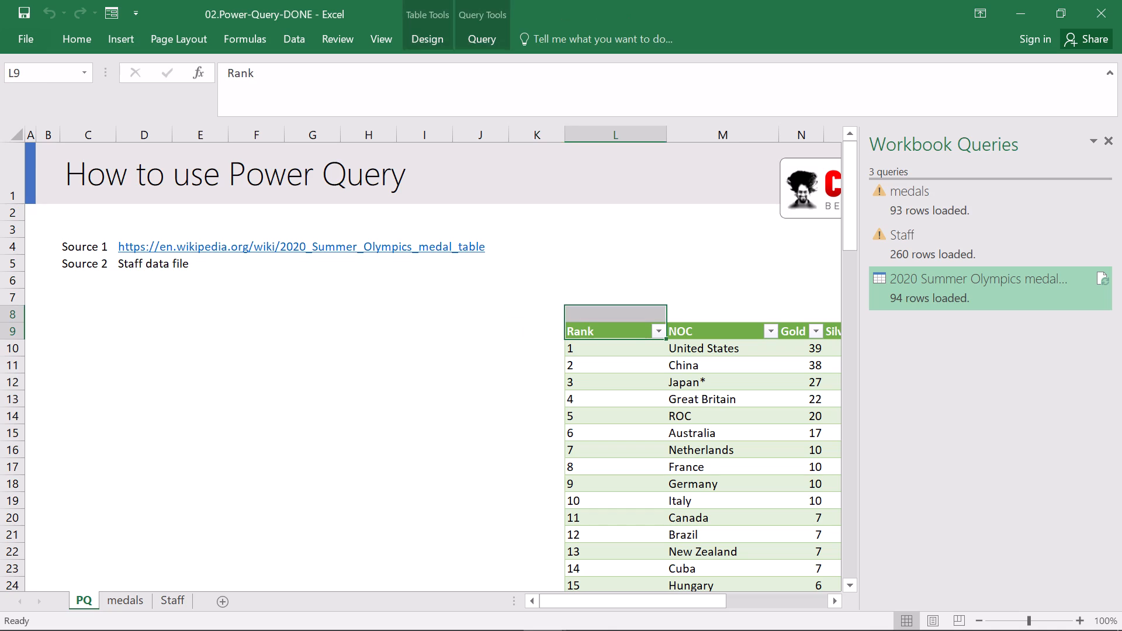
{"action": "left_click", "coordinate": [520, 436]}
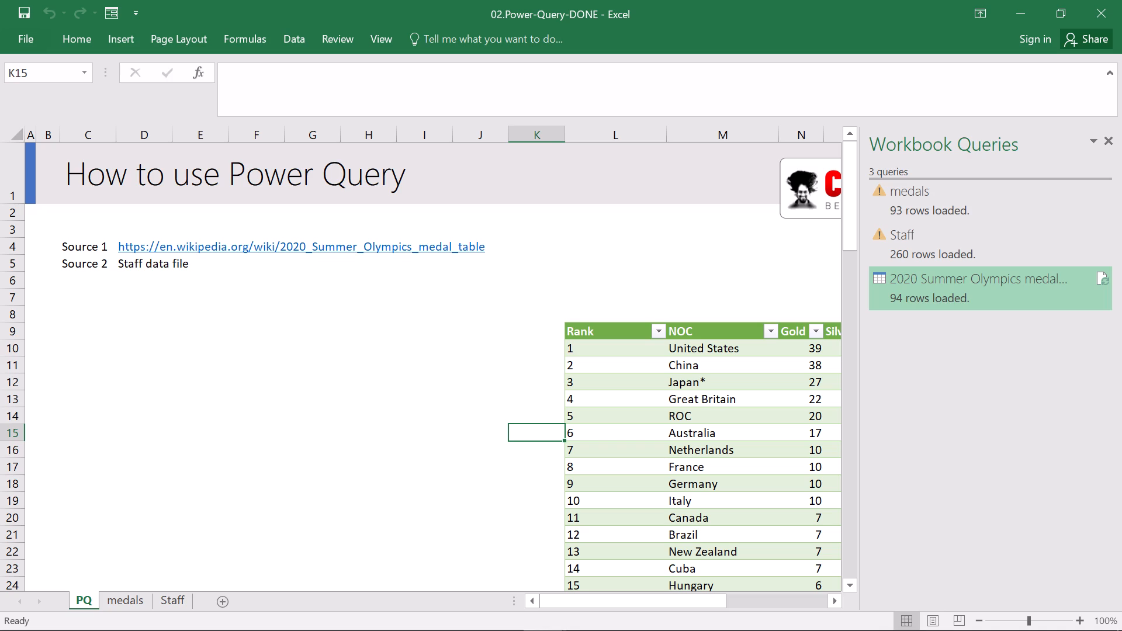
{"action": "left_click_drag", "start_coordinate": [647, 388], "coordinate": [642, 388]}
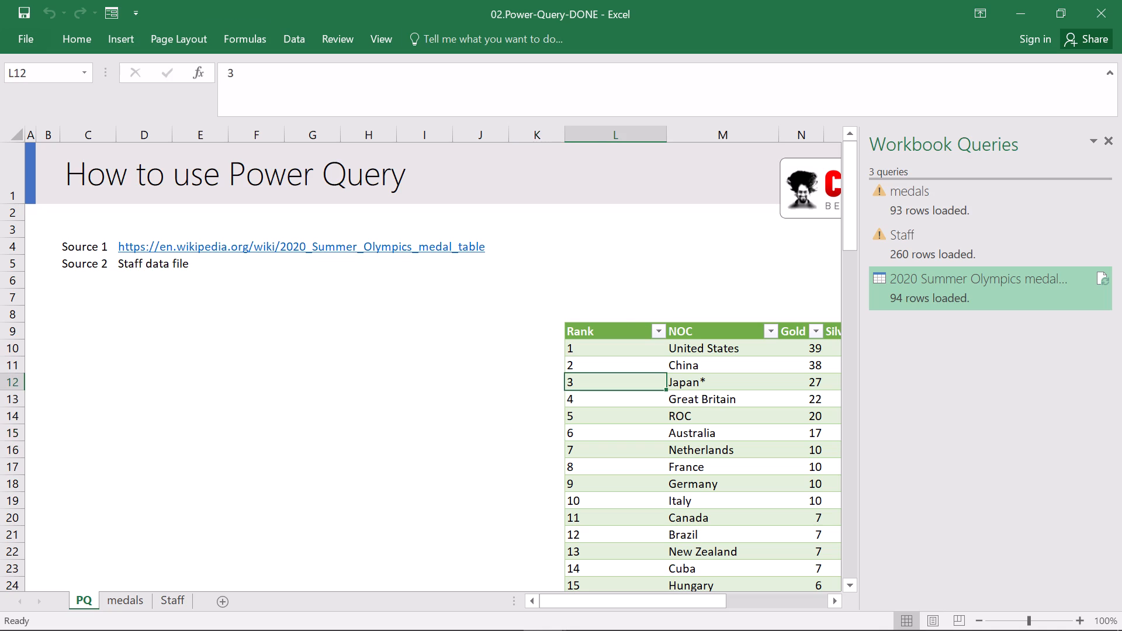
Close the Workbook Queries pane to give the worksheet its full width.
{"action": "left_click", "coordinate": [1118, 140]}
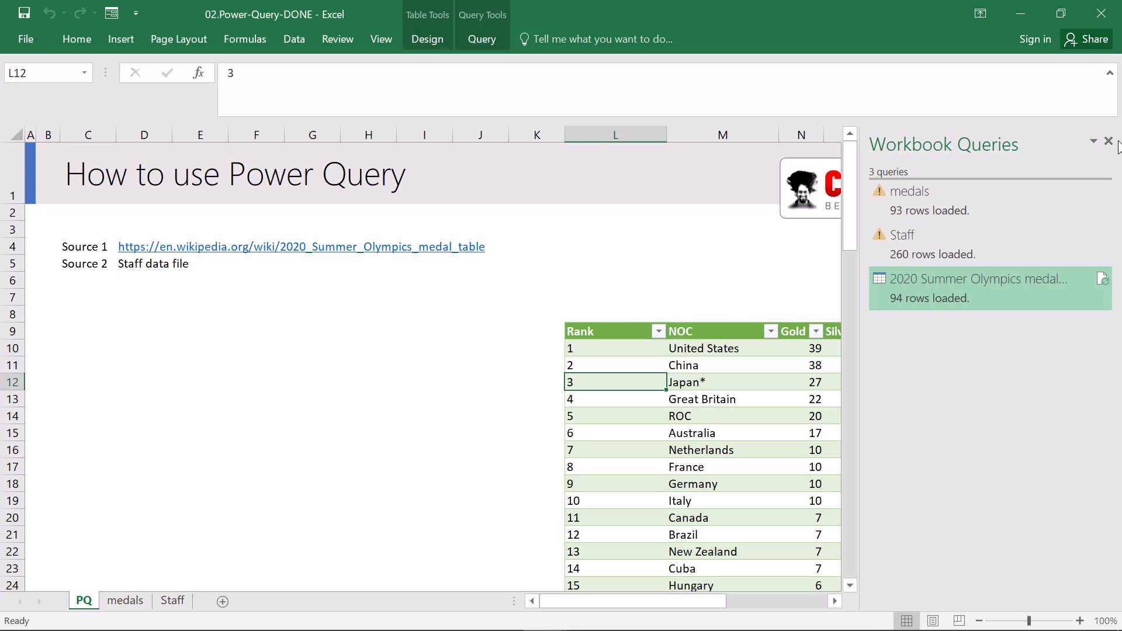
{"action": "left_click", "coordinate": [1108, 134]}
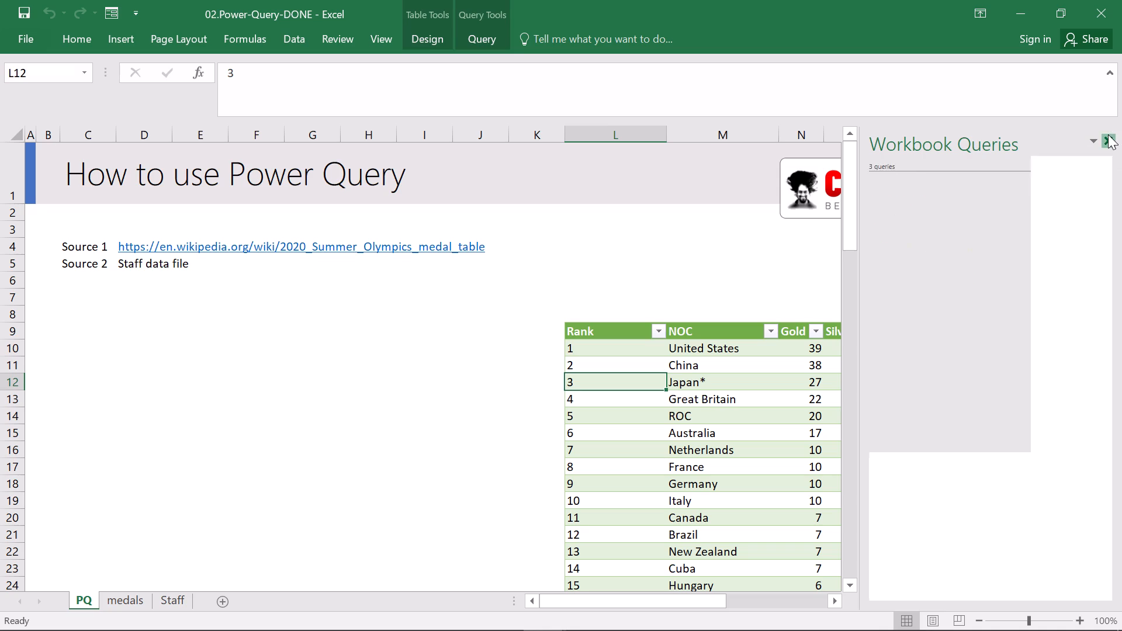
{"action": "left_click", "coordinate": [1108, 134]}
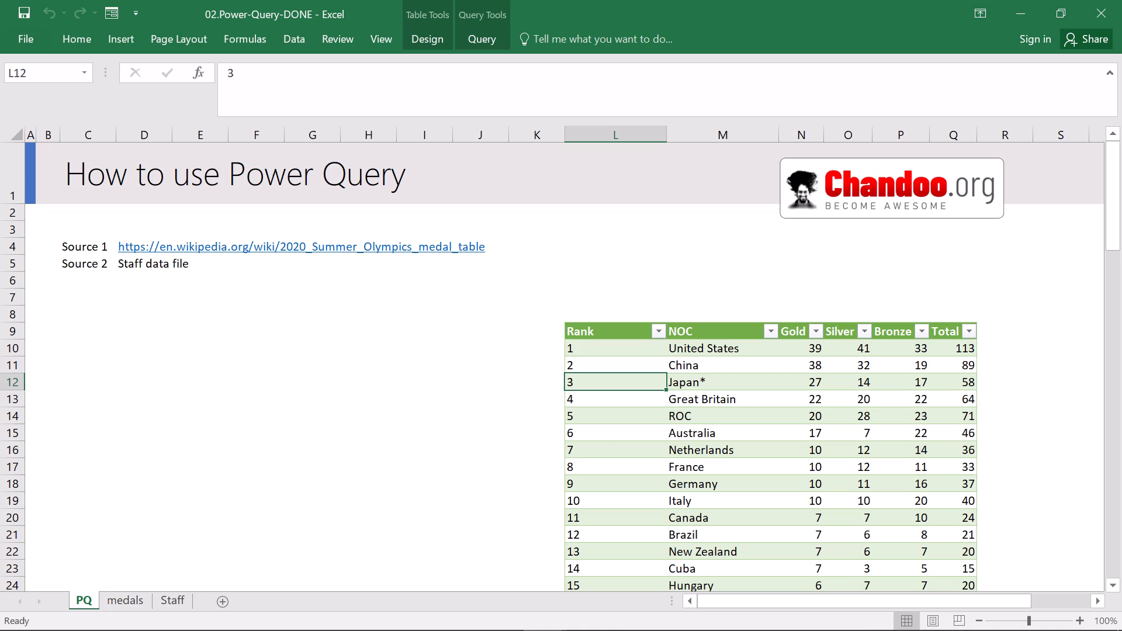
Examine the loaded medal table on the PQ sheet from the header row through its lower-ranked countries and back.
{"action": "scroll", "coordinate": [1000, 293], "scroll_direction": "down", "scroll_amount": 2}
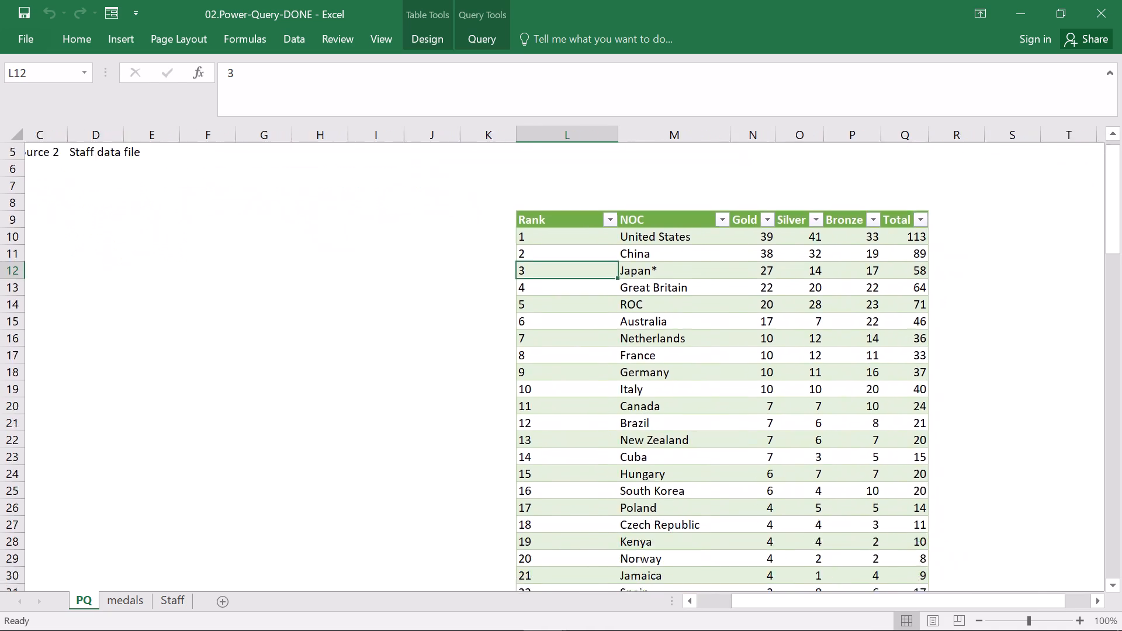
{"action": "scroll", "coordinate": [1000, 293], "scroll_direction": "down", "scroll_amount": 2}
{"action": "scroll", "coordinate": [1000, 293], "scroll_direction": "left", "scroll_amount": 1}
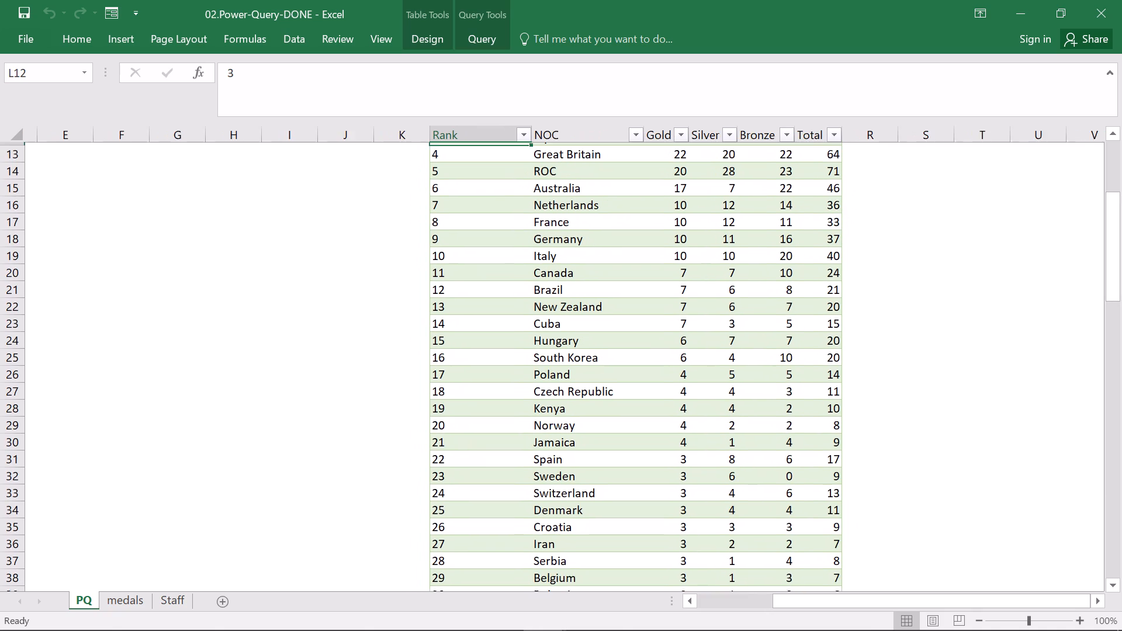
{"action": "scroll", "coordinate": [1000, 293], "scroll_direction": "left", "scroll_amount": 1}
{"action": "scroll", "coordinate": [1000, 293], "scroll_direction": "down", "scroll_amount": 6}
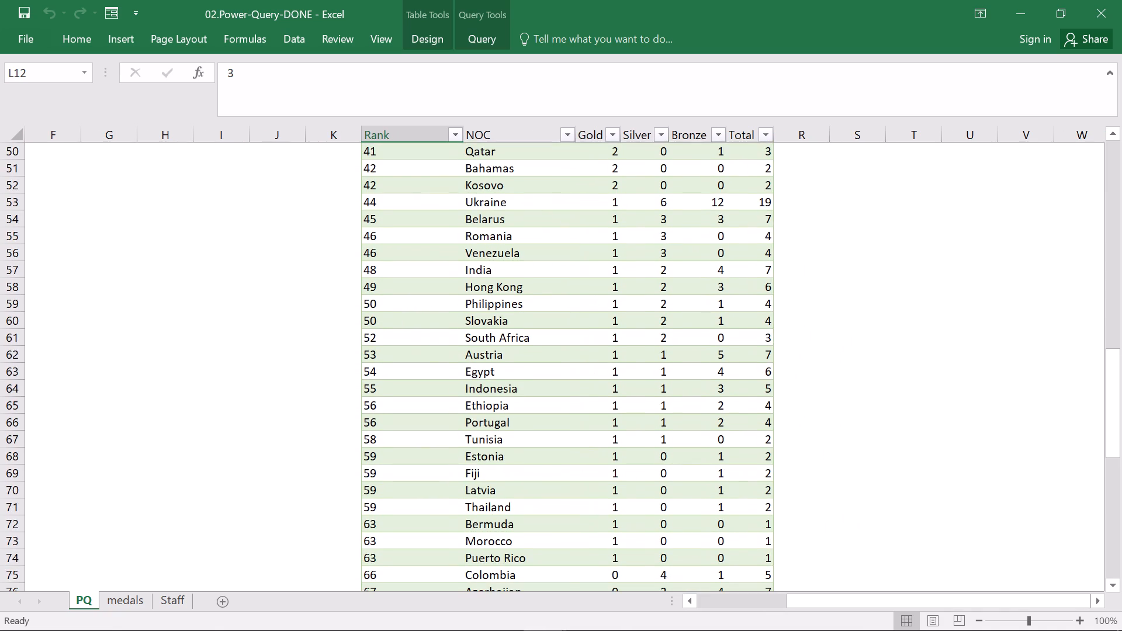
{"action": "scroll", "coordinate": [1000, 293], "scroll_direction": "down", "scroll_amount": 1}
{"action": "scroll", "coordinate": [1000, 293], "scroll_direction": "up", "scroll_amount": 6}
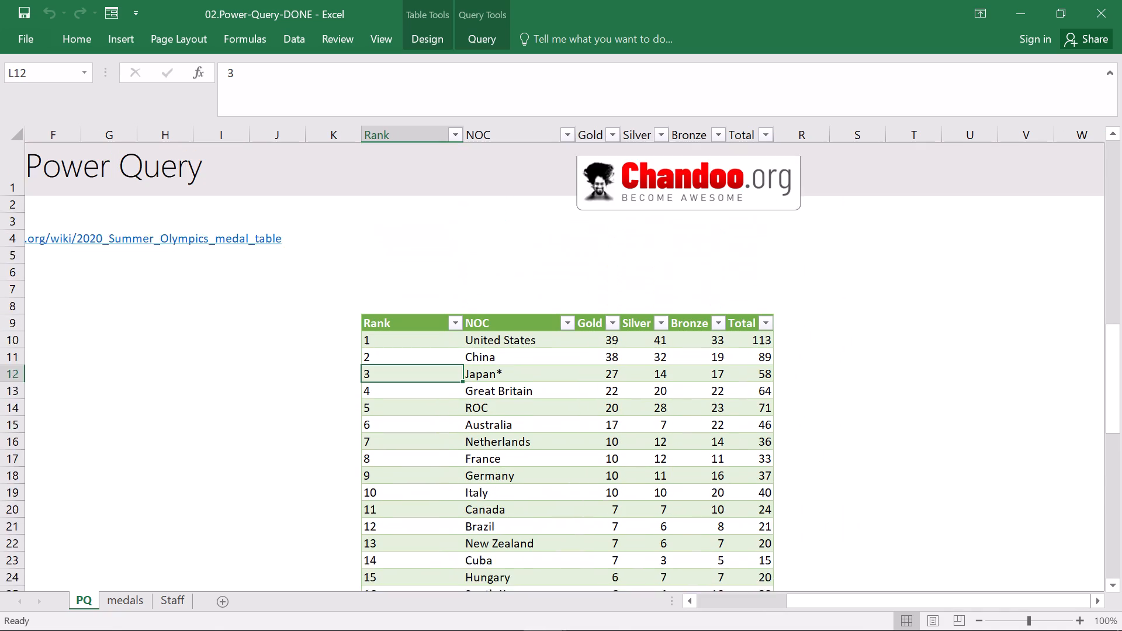
{"action": "scroll", "coordinate": [1000, 293], "scroll_direction": "up", "scroll_amount": 3}
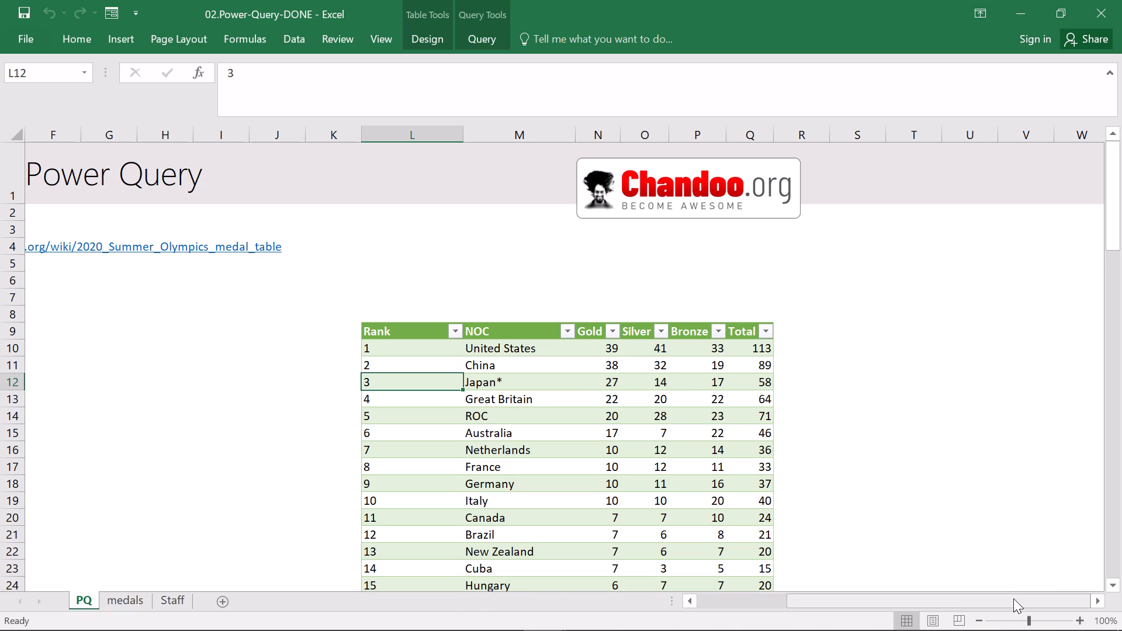
Reduce the worksheet zoom to 59% and examine the medal table down to its totals row.
{"action": "left_click_drag", "start_coordinate": [1028, 619], "coordinate": [1048, 619]}
{"action": "left_click_drag", "start_coordinate": [1047, 619], "coordinate": [1017, 619]}
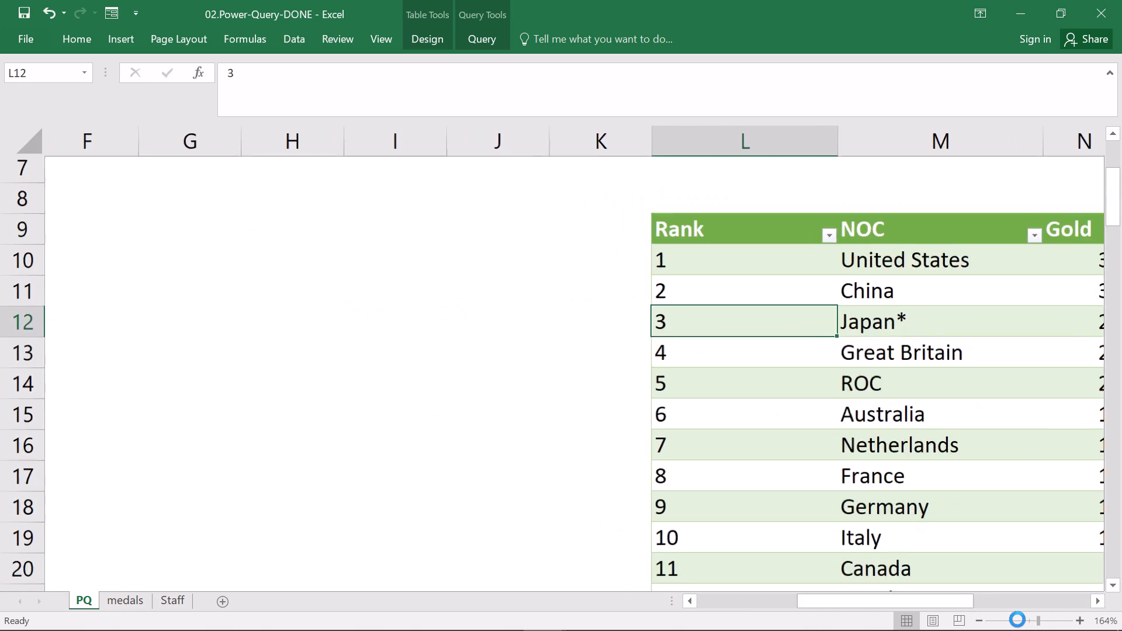
{"action": "left_click_drag", "start_coordinate": [1017, 619], "coordinate": [1009, 615]}
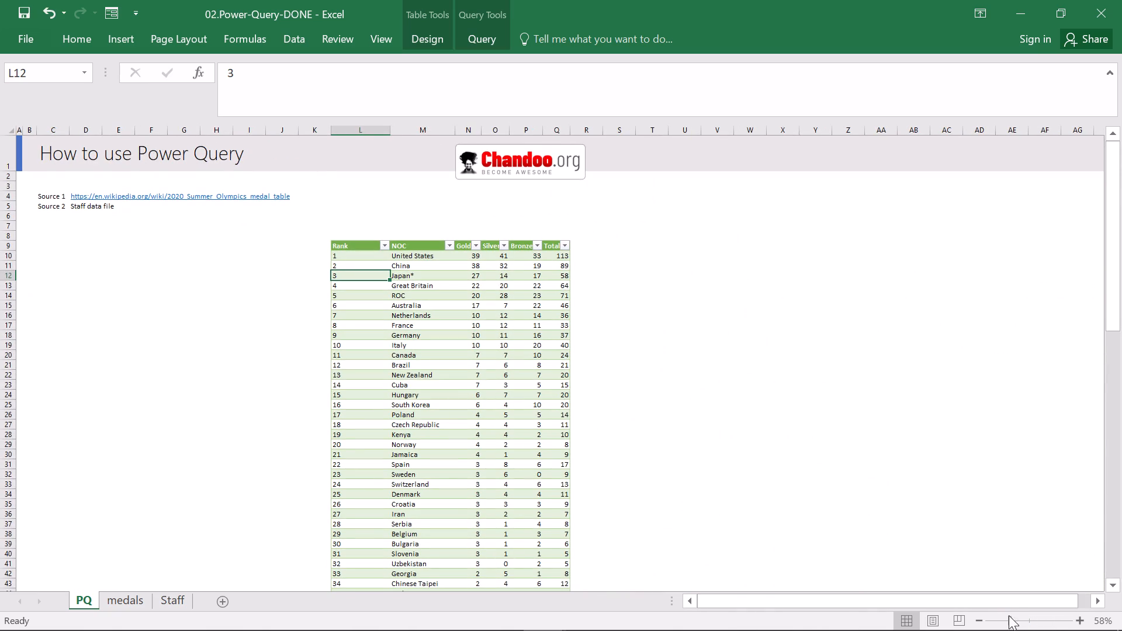
{"action": "left_click_drag", "start_coordinate": [1009, 615], "coordinate": [1009, 608]}
{"action": "scroll", "coordinate": [896, 535], "scroll_direction": "down", "scroll_amount": 3}
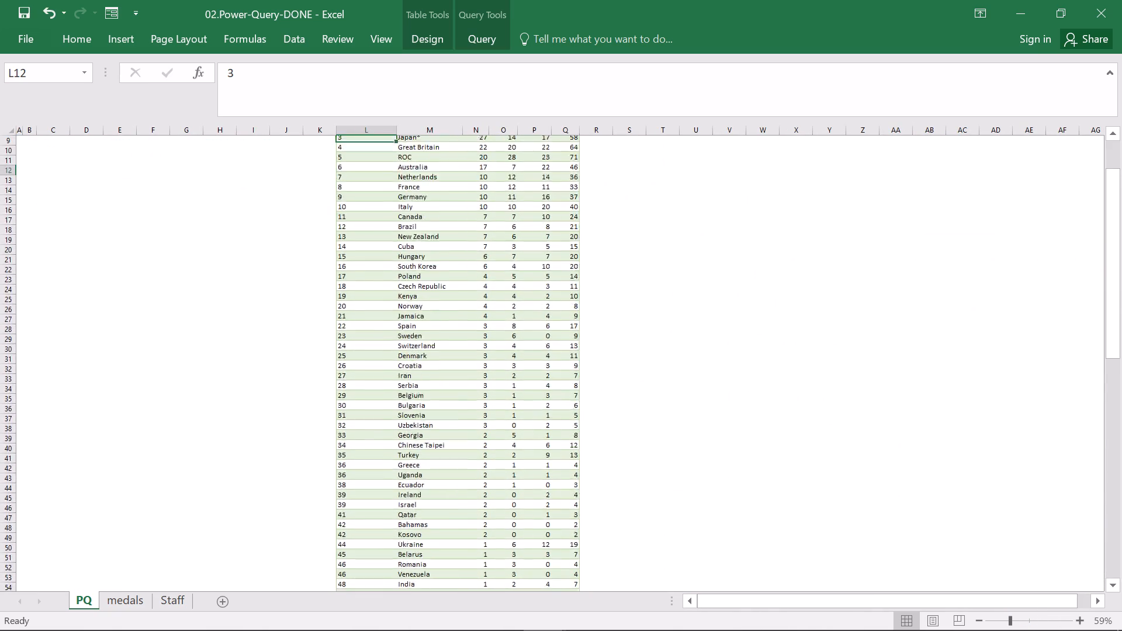
{"action": "scroll", "coordinate": [896, 535], "scroll_direction": "down", "scroll_amount": 5}
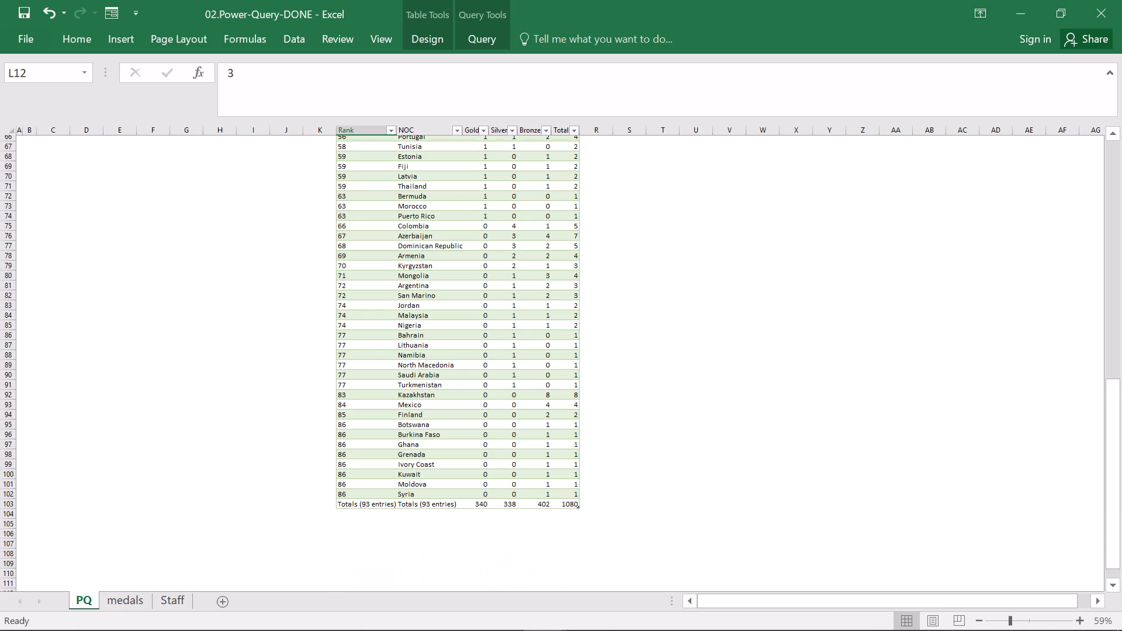
{"action": "scroll", "coordinate": [896, 535], "scroll_direction": "down", "scroll_amount": 2}
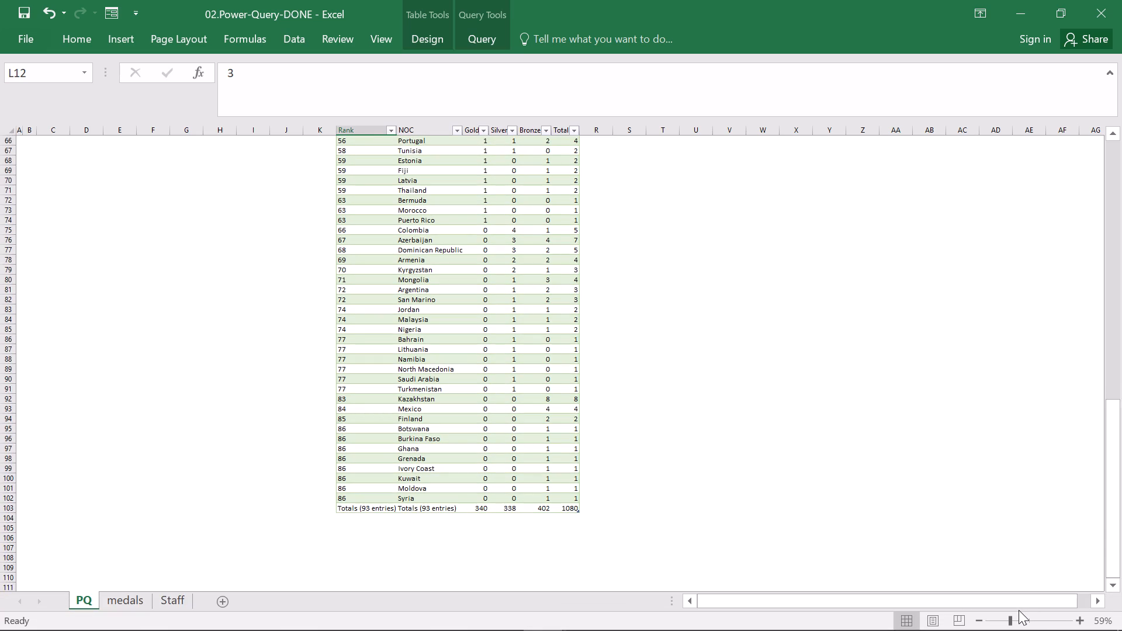
Enlarge the worksheet to 224% and examine the medal table's Rank to Total columns back up to the header row.
{"action": "left_click_drag", "start_coordinate": [1009, 619], "coordinate": [1024, 619]}
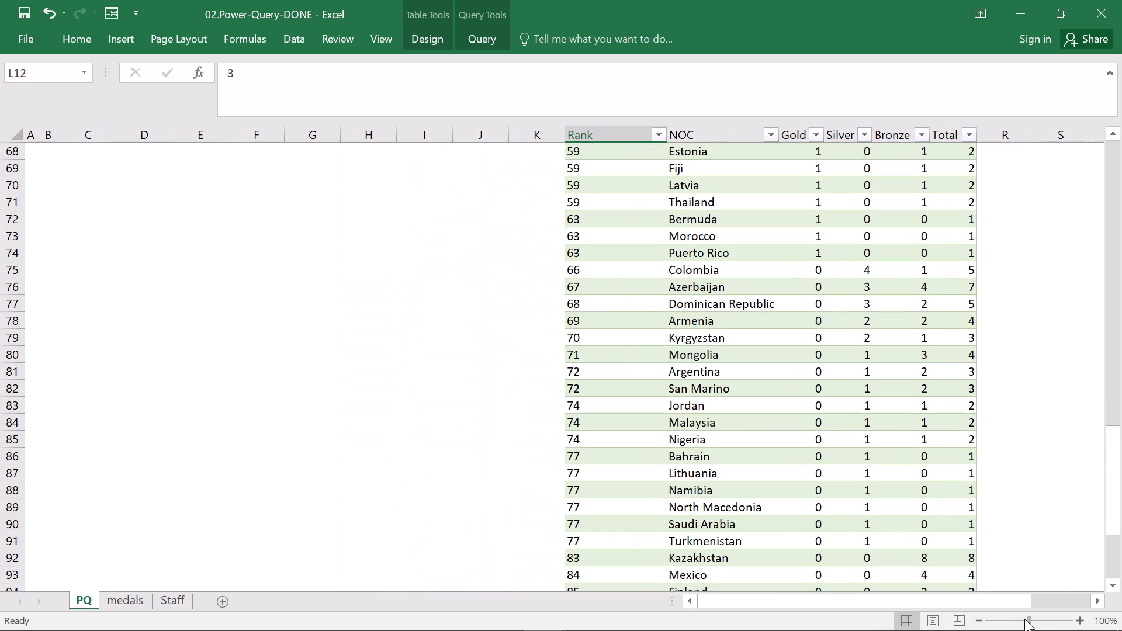
{"action": "left_click_drag", "start_coordinate": [1024, 619], "coordinate": [1031, 619]}
{"action": "left_click_drag", "start_coordinate": [1031, 619], "coordinate": [1045, 619]}
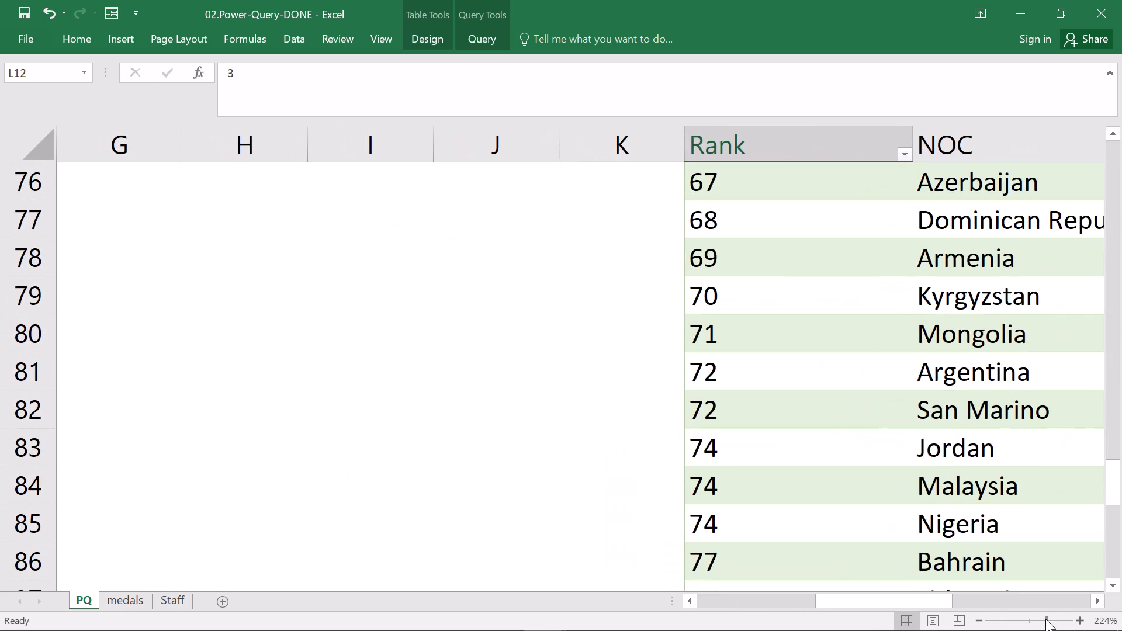
{"action": "scroll", "coordinate": [515, 374], "scroll_direction": "left", "scroll_amount": 5}
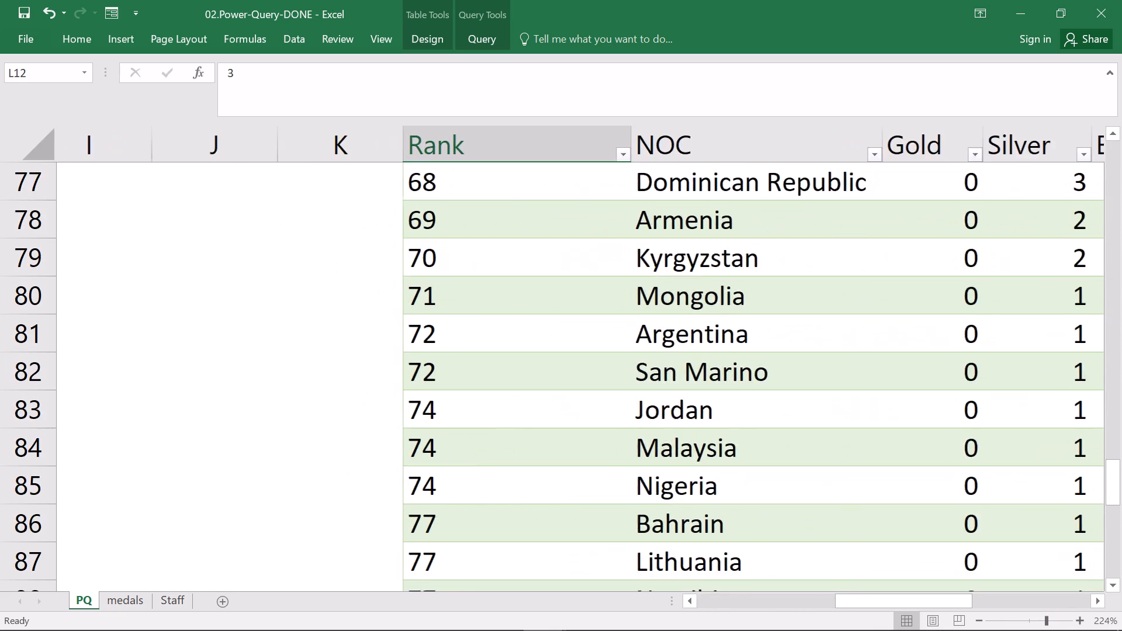
{"action": "scroll", "coordinate": [515, 374], "scroll_direction": "left", "scroll_amount": 3}
{"action": "scroll", "coordinate": [515, 374], "scroll_direction": "right", "scroll_amount": 2}
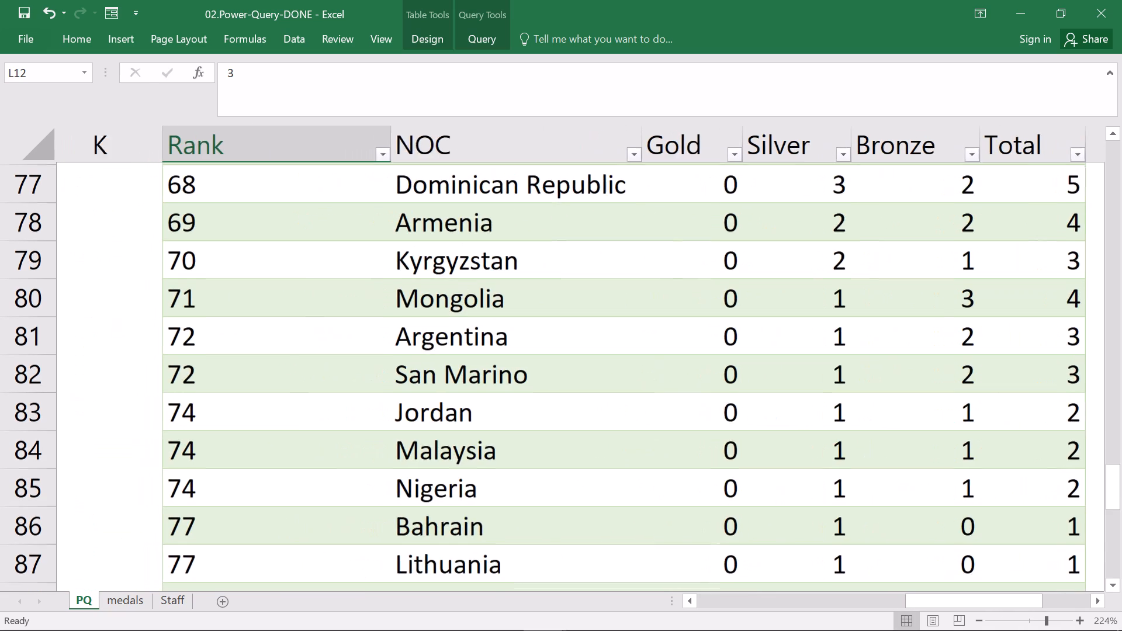
{"action": "scroll", "coordinate": [515, 374], "scroll_direction": "up", "scroll_amount": 8}
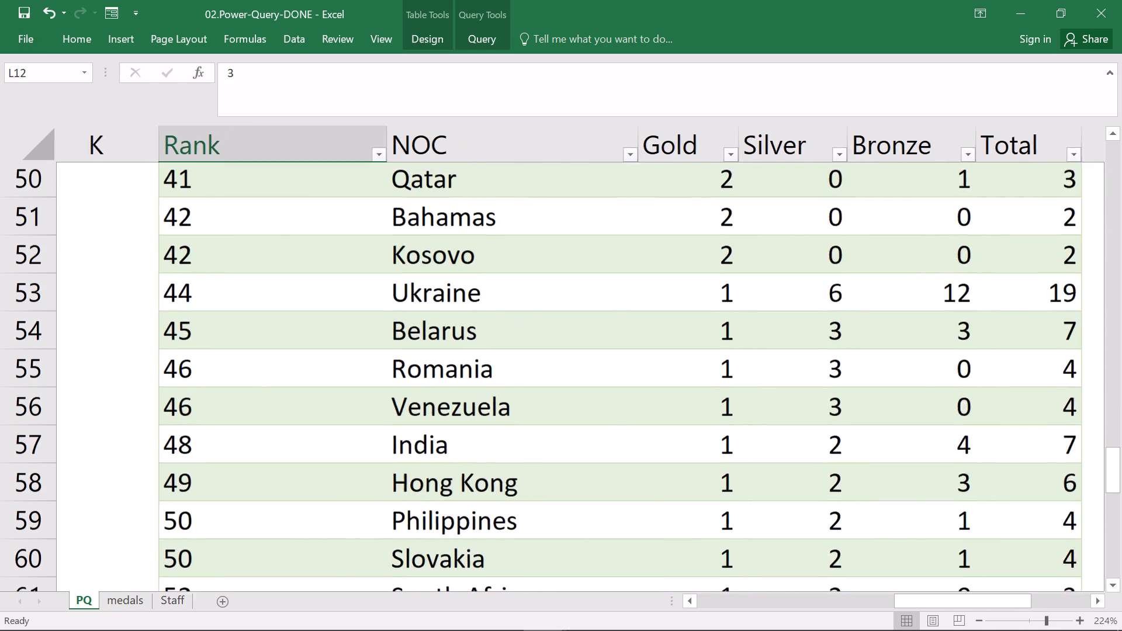
{"action": "scroll", "coordinate": [515, 374], "scroll_direction": "up", "scroll_amount": 13}
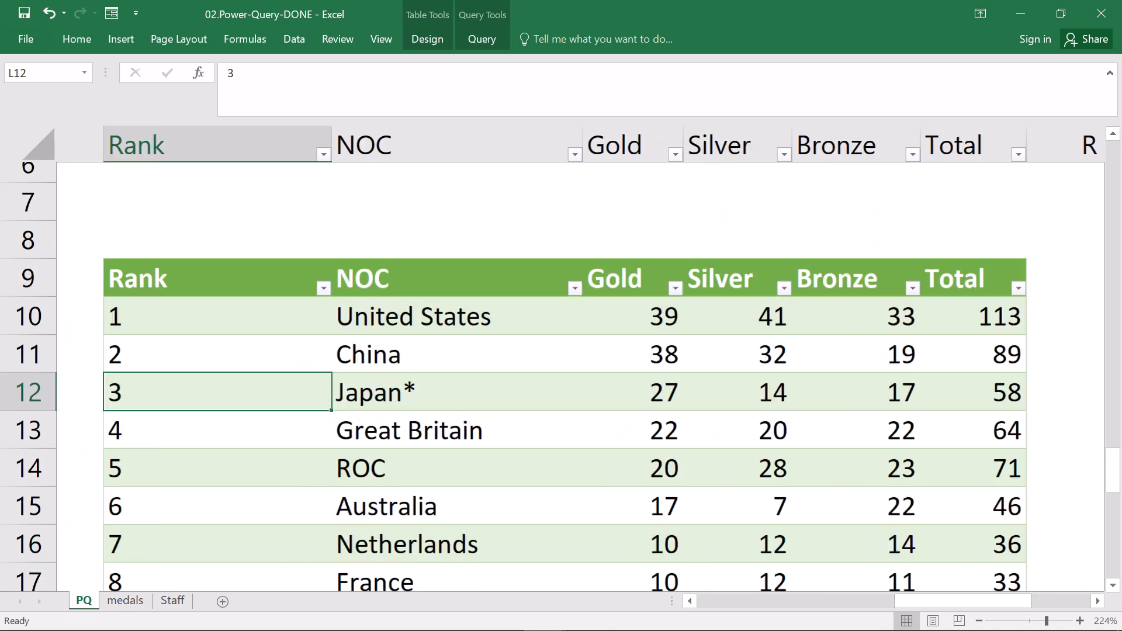
{"action": "scroll", "coordinate": [515, 374], "scroll_direction": "down", "scroll_amount": 2}
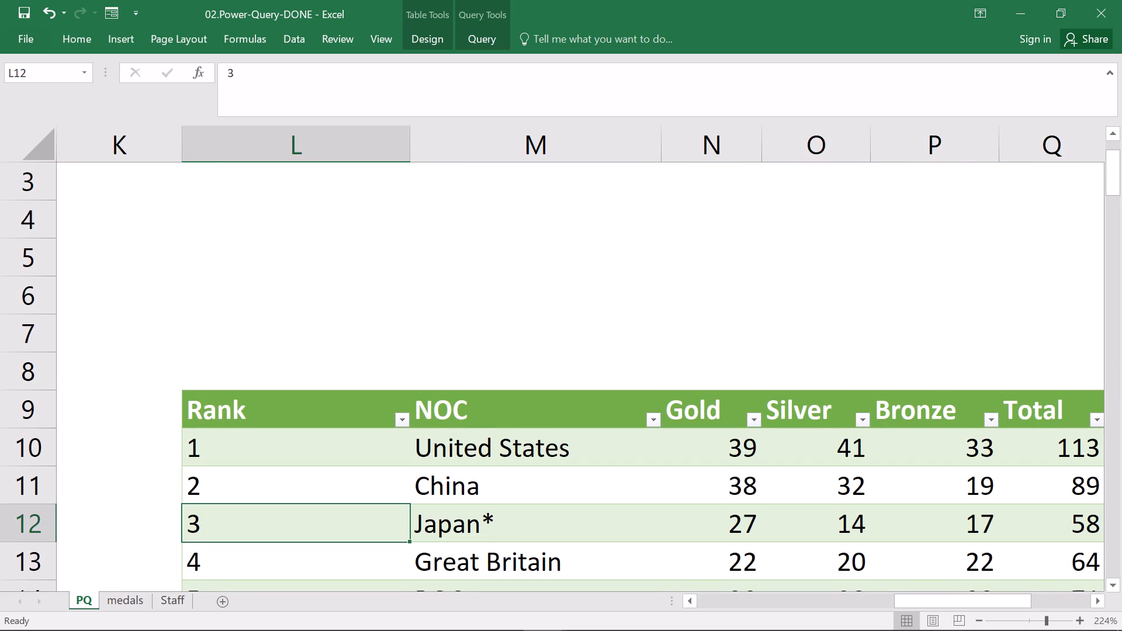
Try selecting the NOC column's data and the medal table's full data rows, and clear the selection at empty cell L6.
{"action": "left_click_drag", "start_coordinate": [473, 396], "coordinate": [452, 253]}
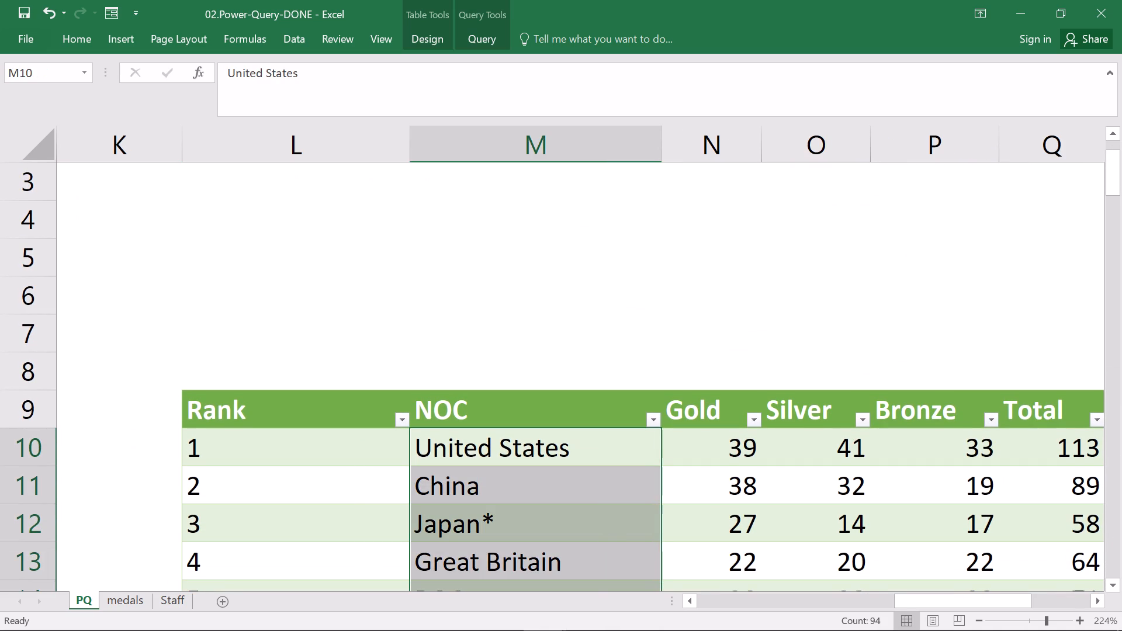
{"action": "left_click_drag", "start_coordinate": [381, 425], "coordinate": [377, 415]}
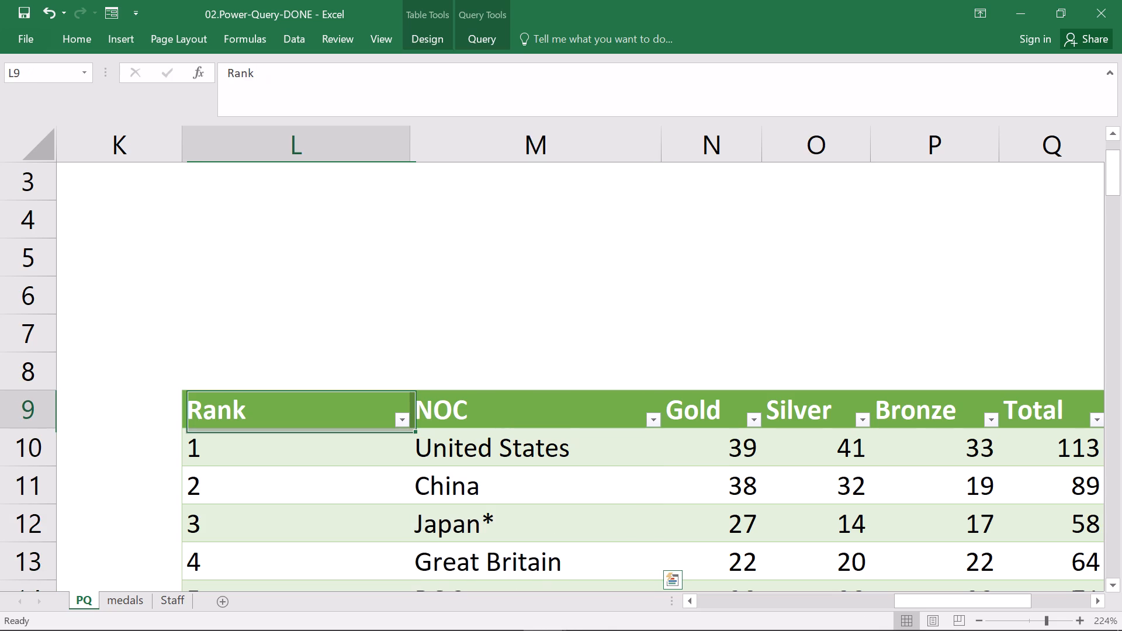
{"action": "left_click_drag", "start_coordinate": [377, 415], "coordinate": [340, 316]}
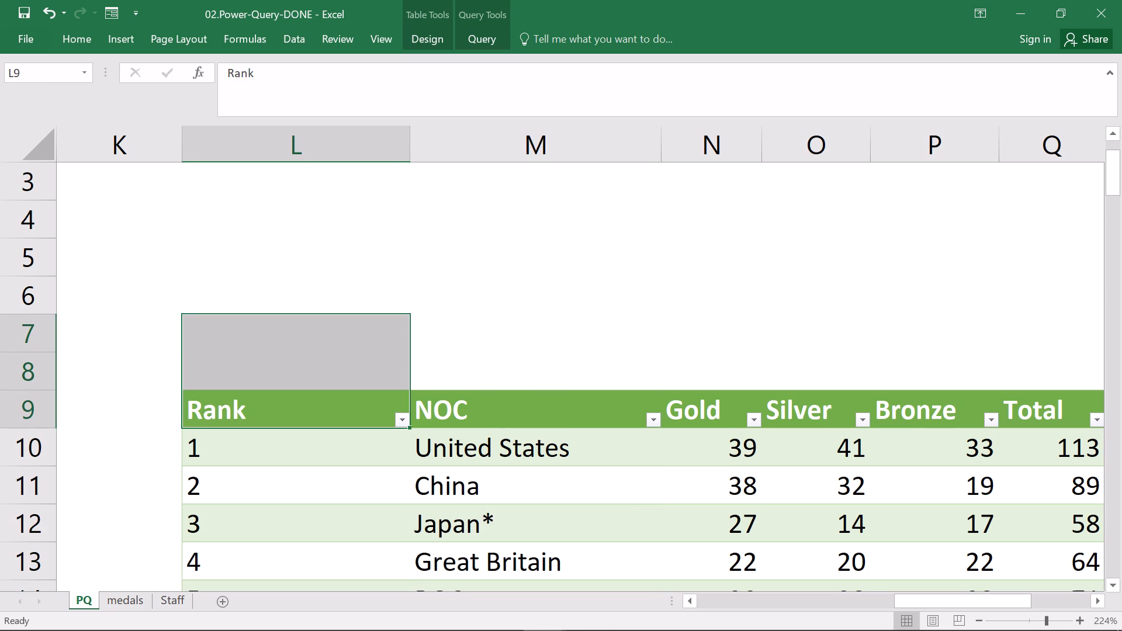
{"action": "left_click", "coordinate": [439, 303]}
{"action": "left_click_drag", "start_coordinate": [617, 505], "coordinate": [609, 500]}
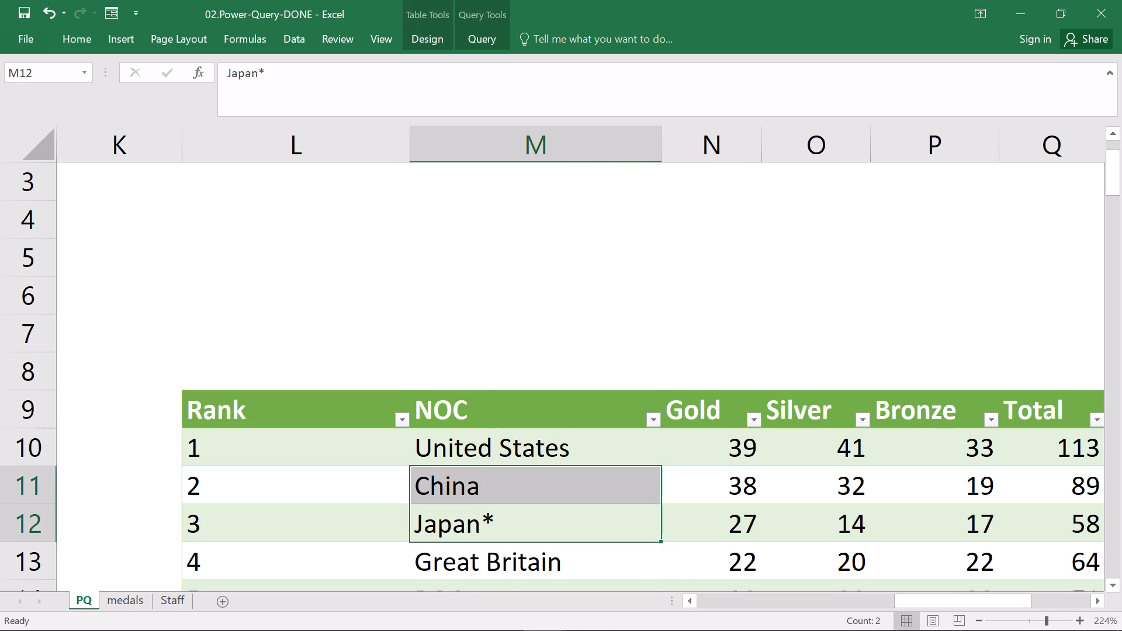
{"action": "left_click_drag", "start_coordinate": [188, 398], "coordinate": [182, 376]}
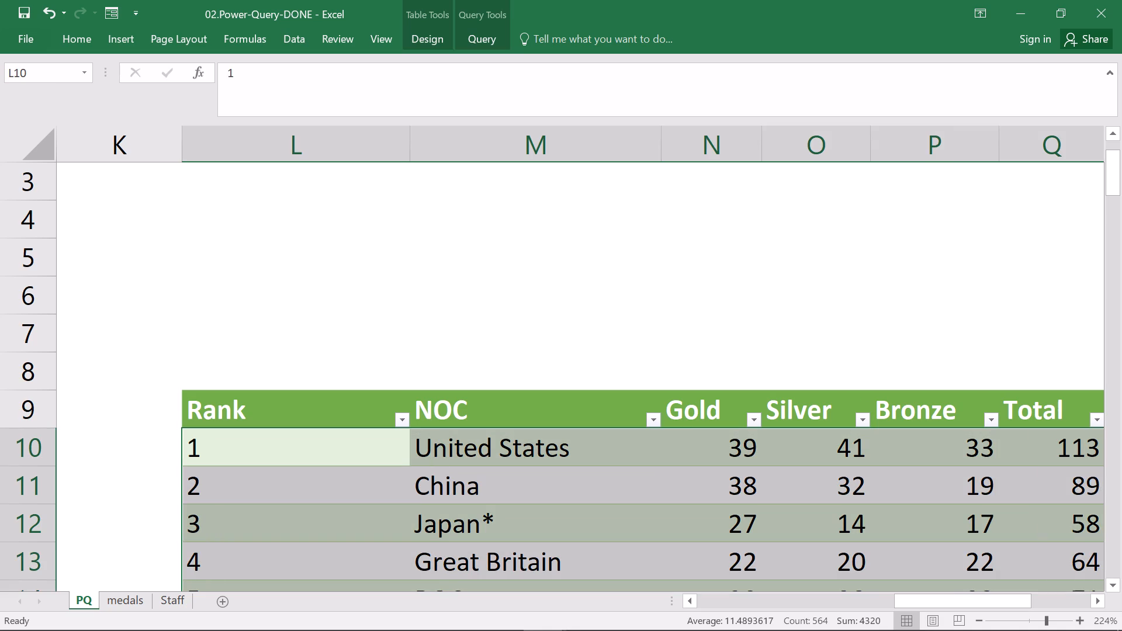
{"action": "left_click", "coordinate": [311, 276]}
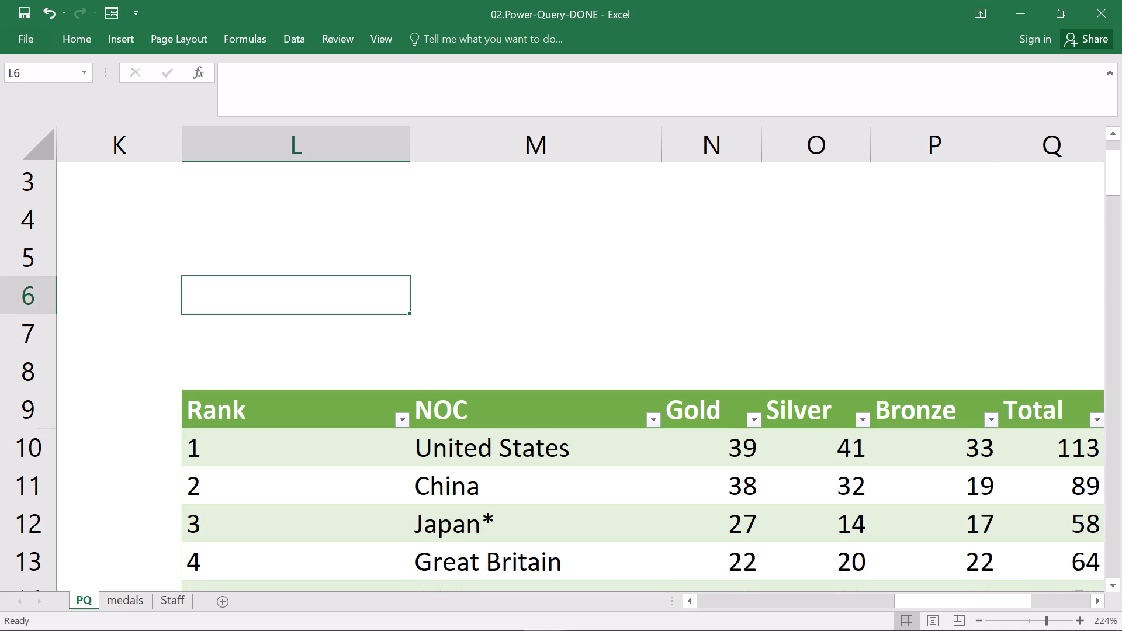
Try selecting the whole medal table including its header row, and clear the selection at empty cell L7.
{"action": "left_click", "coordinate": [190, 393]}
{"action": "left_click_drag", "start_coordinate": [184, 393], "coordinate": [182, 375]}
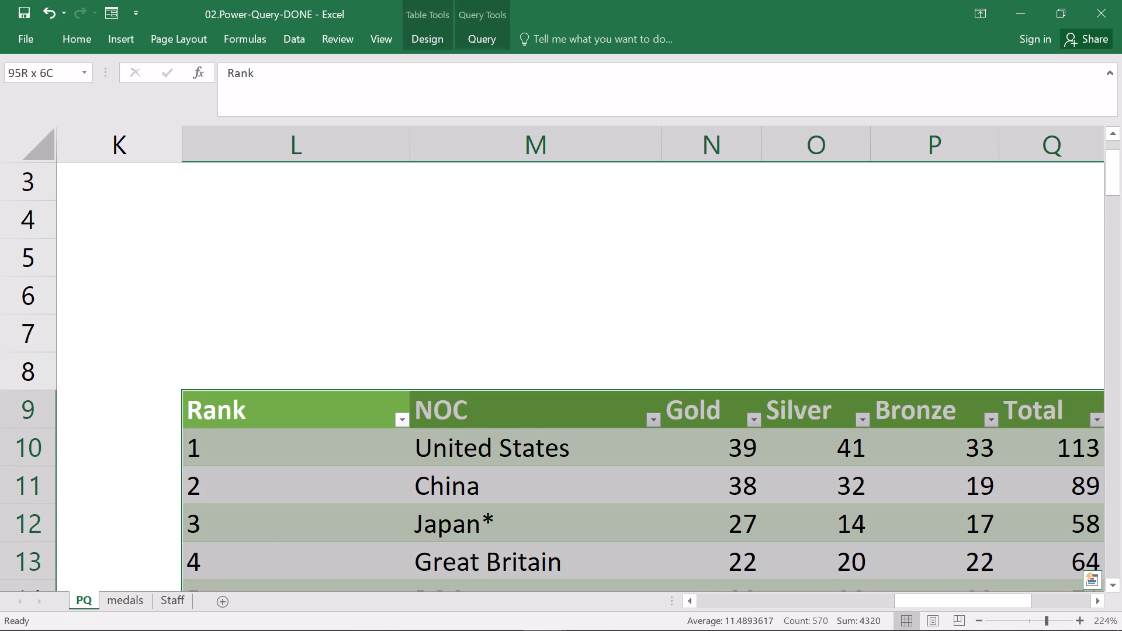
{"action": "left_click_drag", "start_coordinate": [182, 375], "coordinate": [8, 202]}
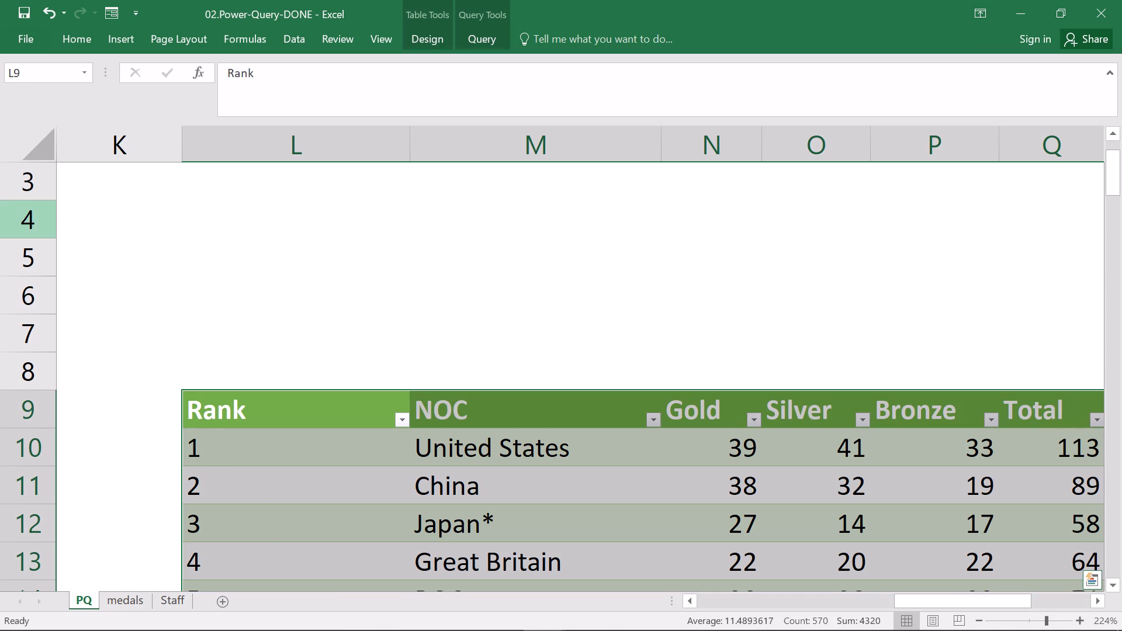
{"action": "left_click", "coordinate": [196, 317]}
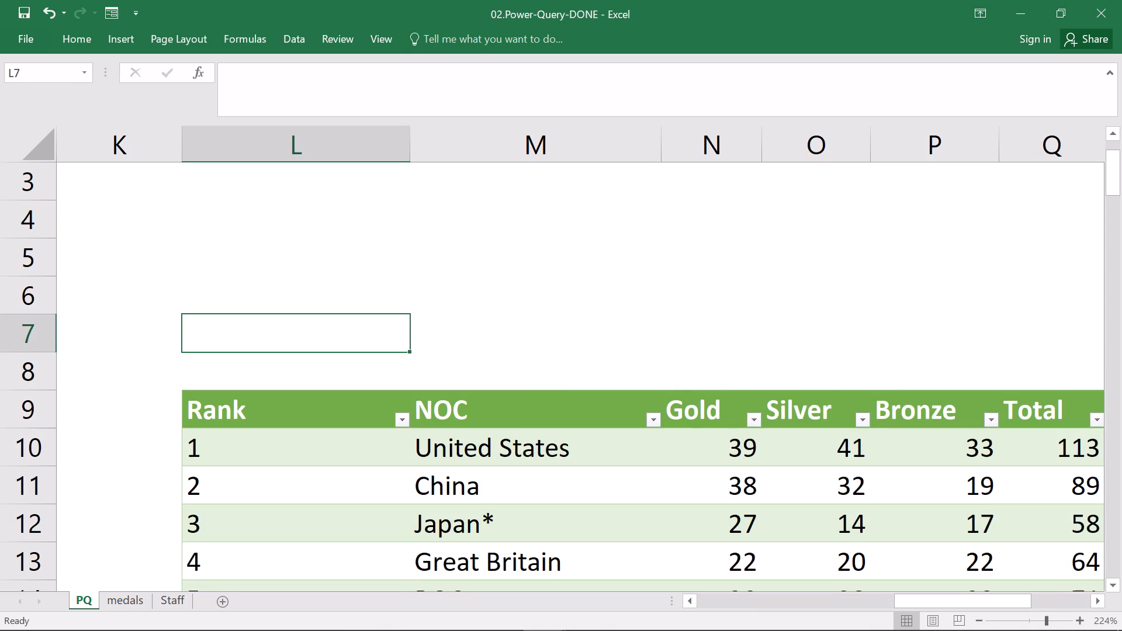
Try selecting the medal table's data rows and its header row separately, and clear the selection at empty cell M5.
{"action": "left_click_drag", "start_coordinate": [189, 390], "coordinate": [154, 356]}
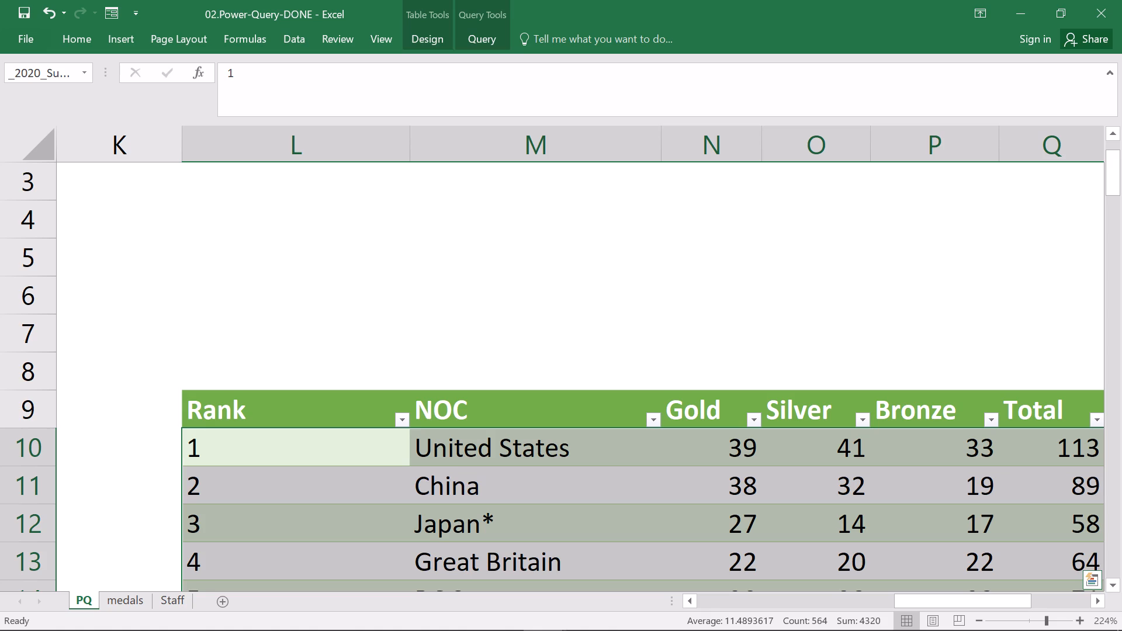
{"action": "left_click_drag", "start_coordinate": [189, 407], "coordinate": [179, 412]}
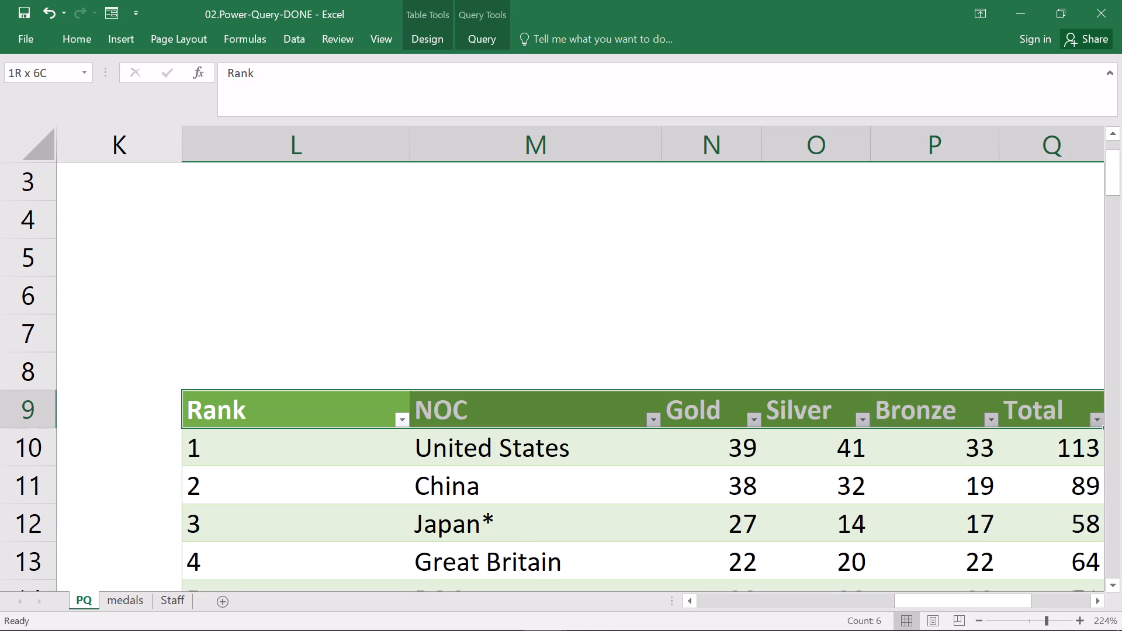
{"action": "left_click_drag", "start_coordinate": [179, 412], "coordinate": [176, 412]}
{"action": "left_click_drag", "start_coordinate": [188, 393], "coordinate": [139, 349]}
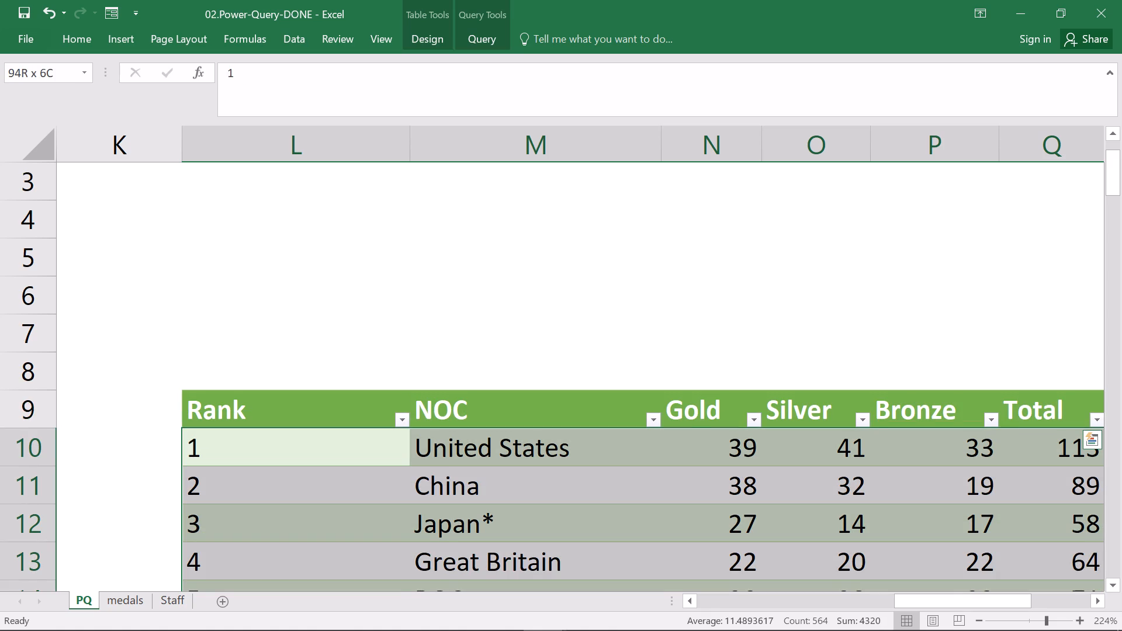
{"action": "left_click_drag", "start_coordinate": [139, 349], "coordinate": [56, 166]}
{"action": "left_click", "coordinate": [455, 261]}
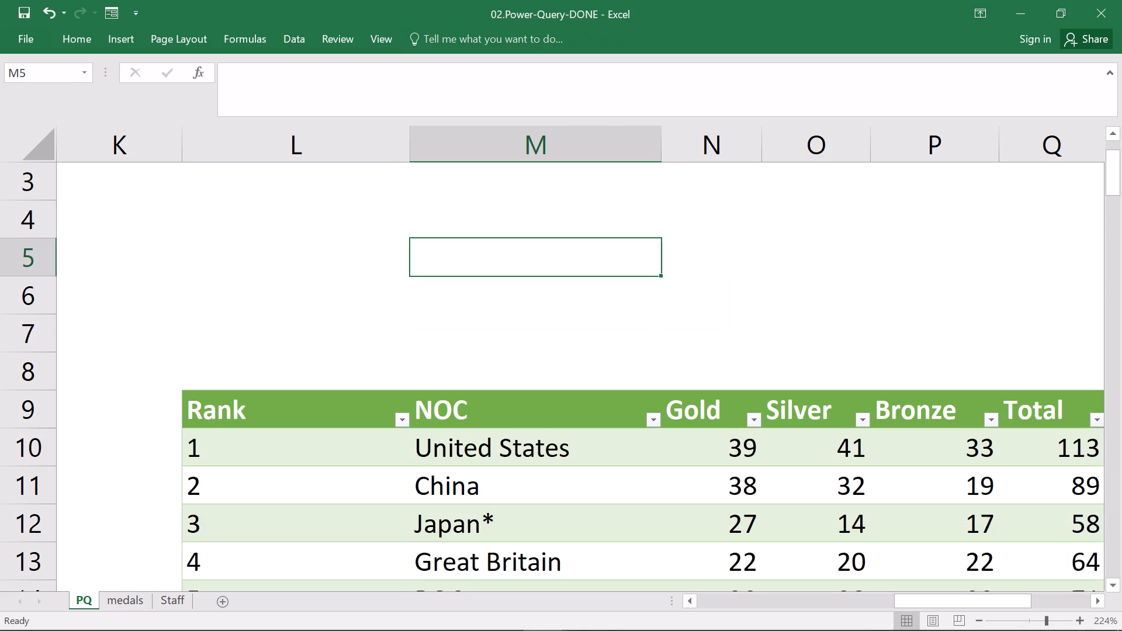
Examine the top-ranked countries in the enlarged medal table across all columns from Rank to Total.
{"action": "scroll", "coordinate": [726, 362], "scroll_direction": "left", "scroll_amount": 1}
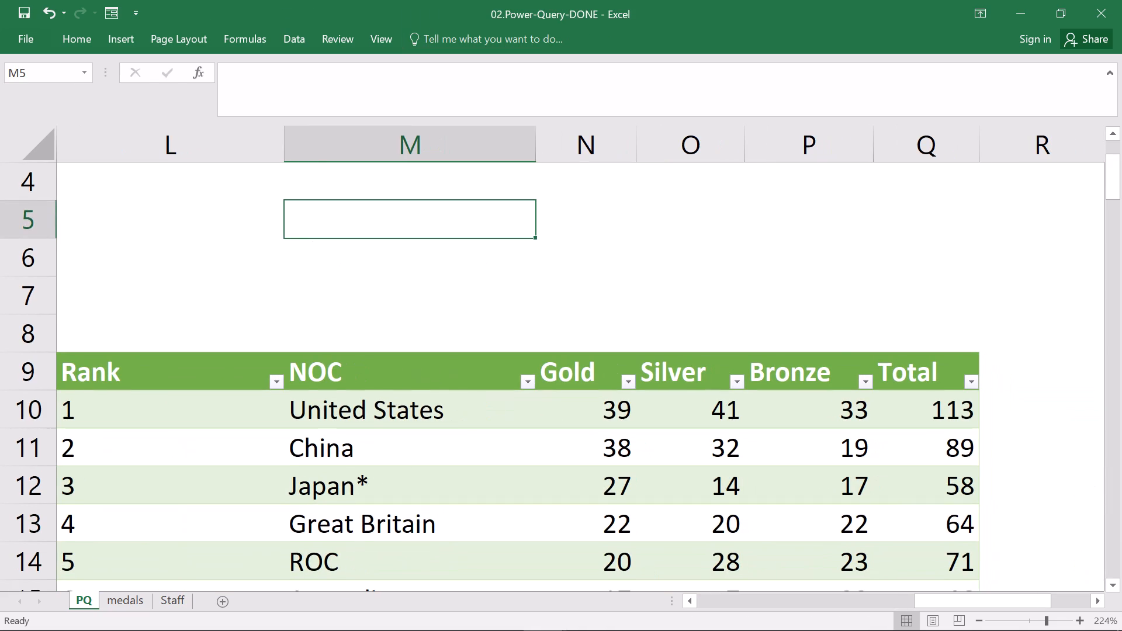
{"action": "scroll", "coordinate": [806, 330], "scroll_direction": "down", "scroll_amount": 3}
{"action": "scroll", "coordinate": [806, 330], "scroll_direction": "right", "scroll_amount": 1}
{"action": "scroll", "coordinate": [806, 330], "scroll_direction": "down", "scroll_amount": 1}
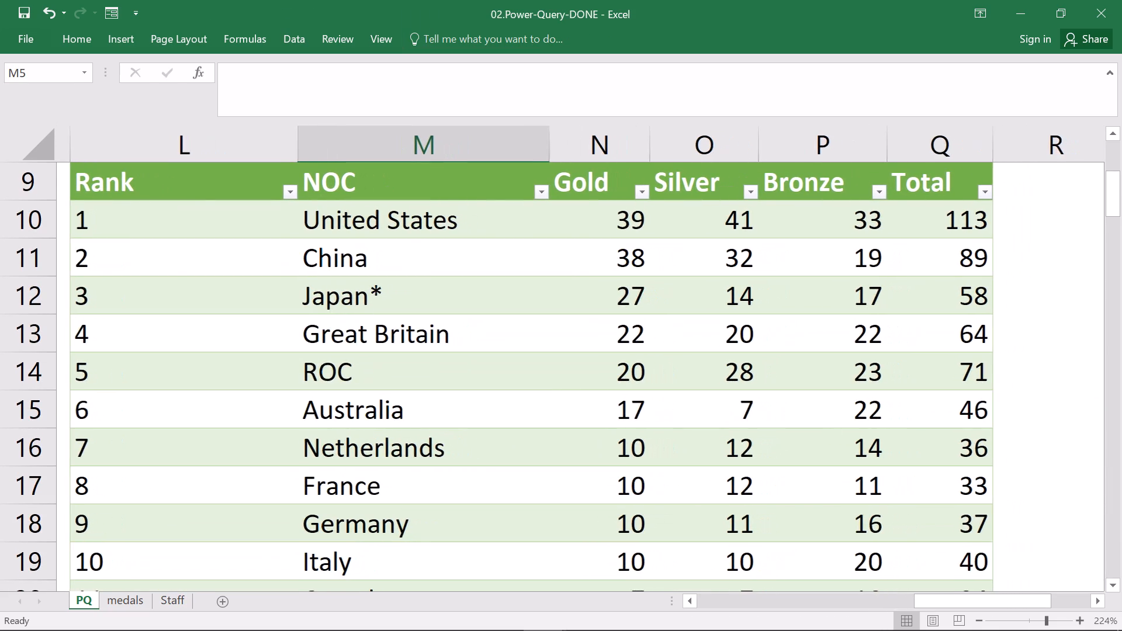
{"action": "scroll", "coordinate": [806, 330], "scroll_direction": "down", "scroll_amount": 1}
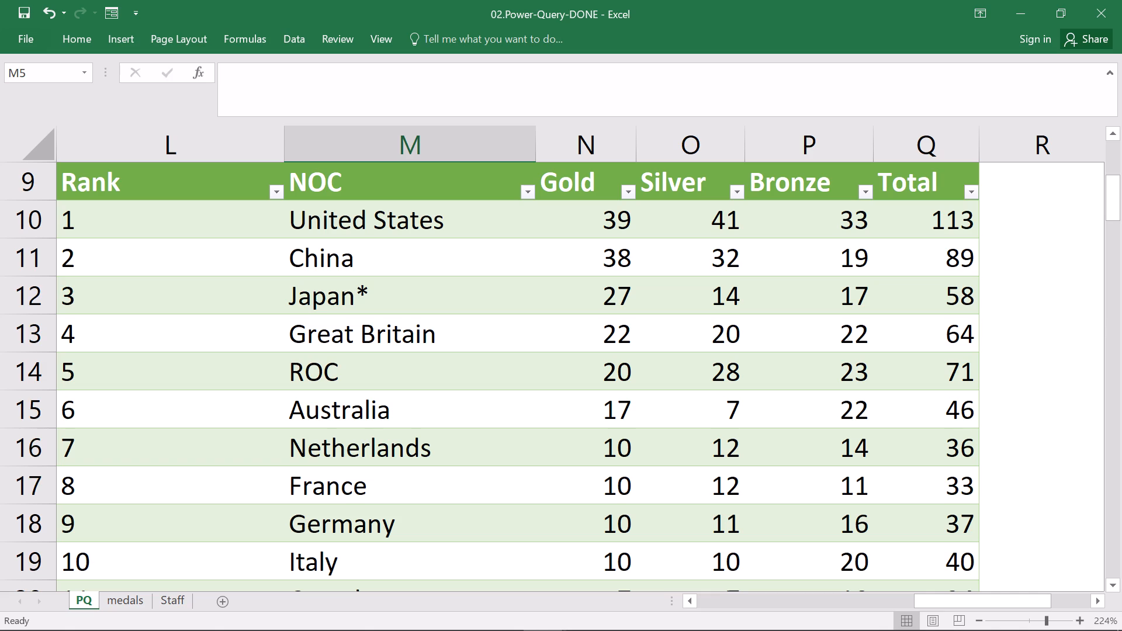
{"action": "scroll", "coordinate": [751, 446], "scroll_direction": "up", "scroll_amount": 1}
Examine the medal table again, from the header row and top-ranked countries through the lower-ranked countries.
{"action": "scroll", "coordinate": [751, 446], "scroll_direction": "up", "scroll_amount": 1}
{"action": "scroll", "coordinate": [751, 446], "scroll_direction": "right", "scroll_amount": 2}
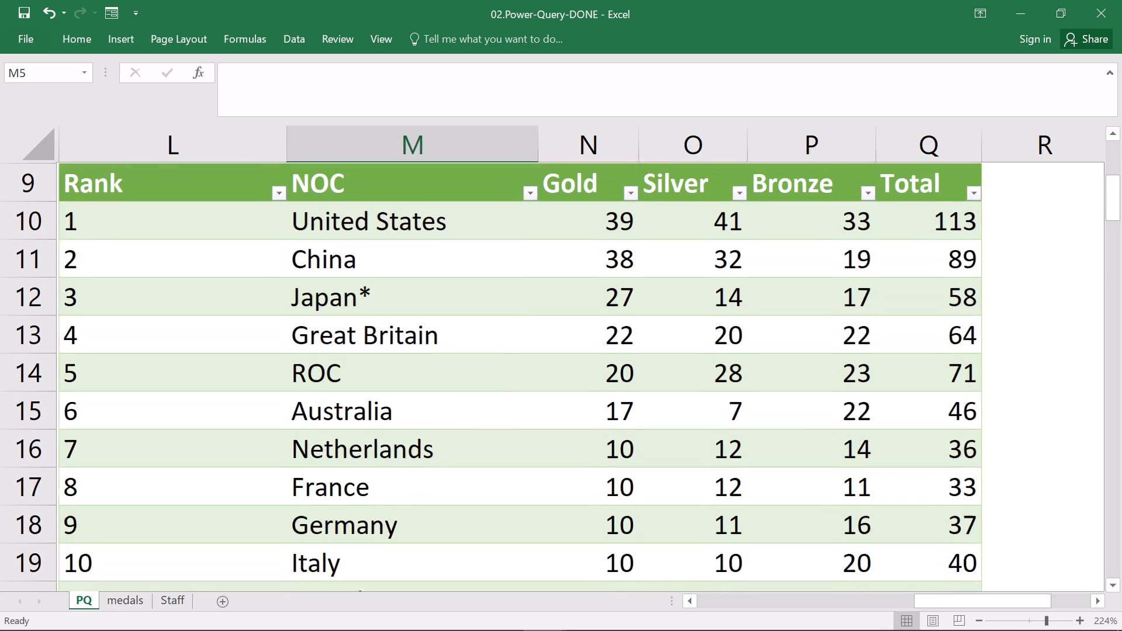
{"action": "scroll", "coordinate": [751, 446], "scroll_direction": "right", "scroll_amount": 3}
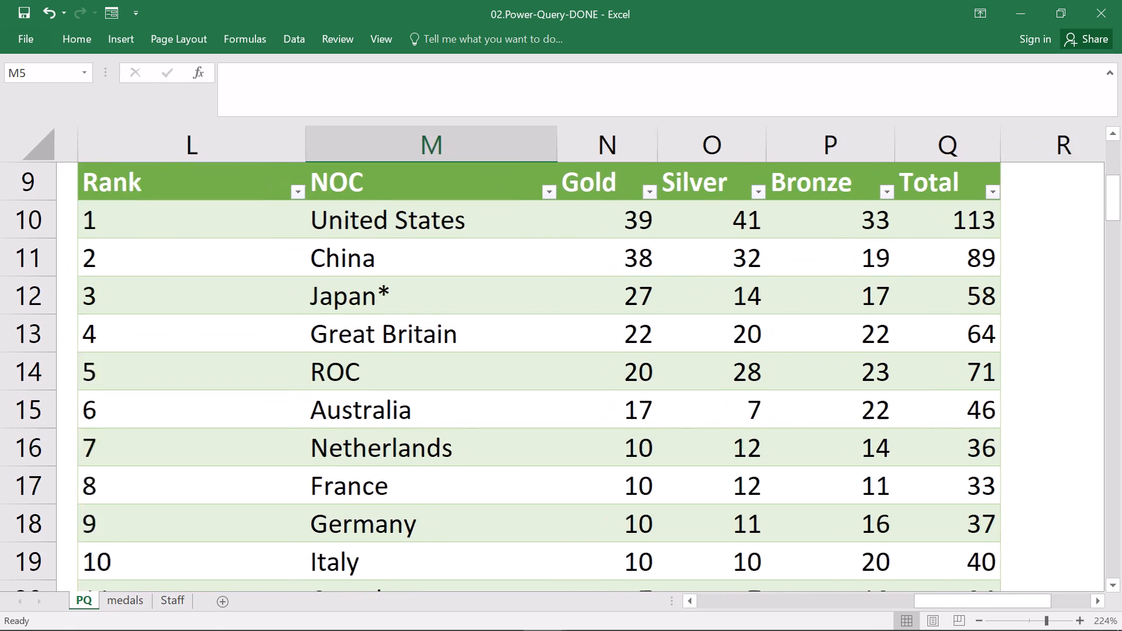
{"action": "scroll", "coordinate": [751, 446], "scroll_direction": "right", "scroll_amount": 2}
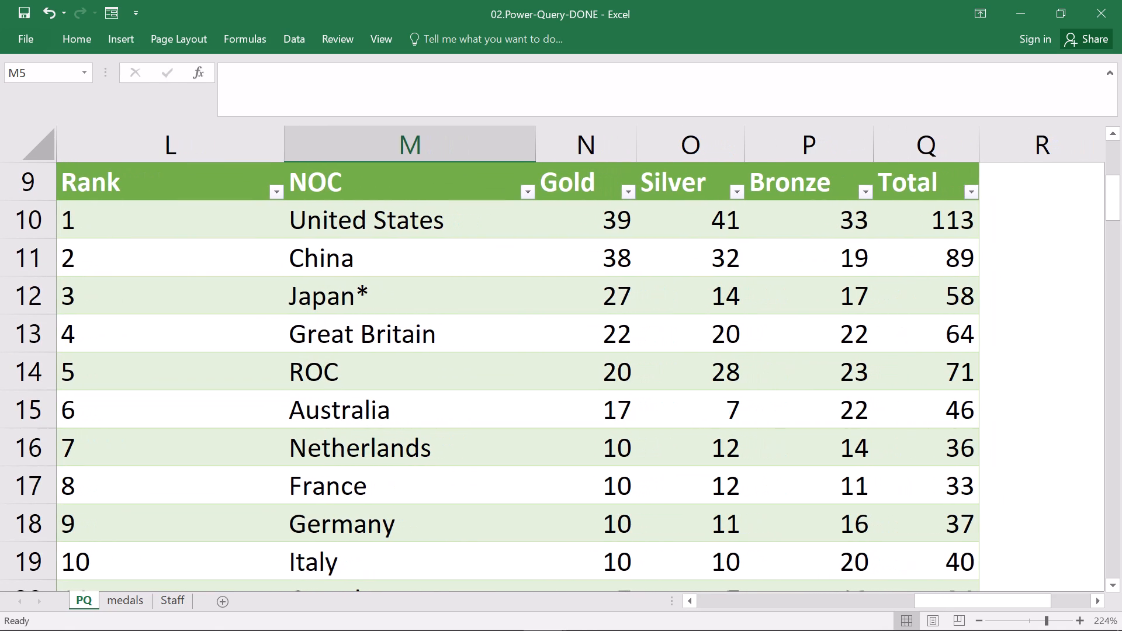
{"action": "scroll", "coordinate": [751, 446], "scroll_direction": "down", "scroll_amount": 3}
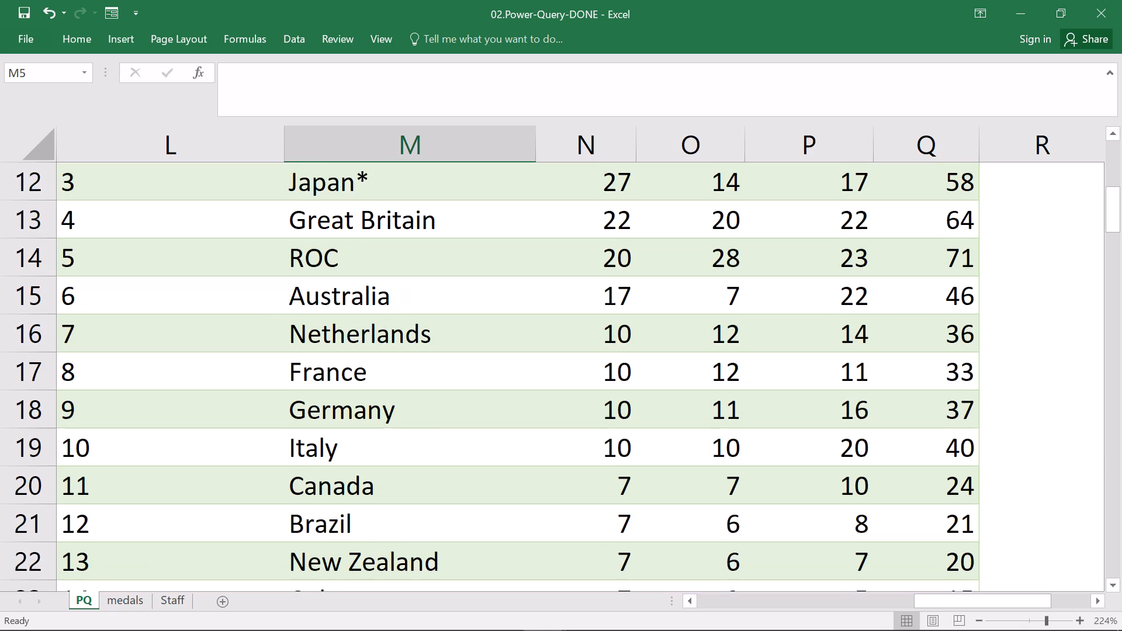
{"action": "scroll", "coordinate": [751, 446], "scroll_direction": "down", "scroll_amount": 4}
{"action": "scroll", "coordinate": [751, 446], "scroll_direction": "up", "scroll_amount": 3}
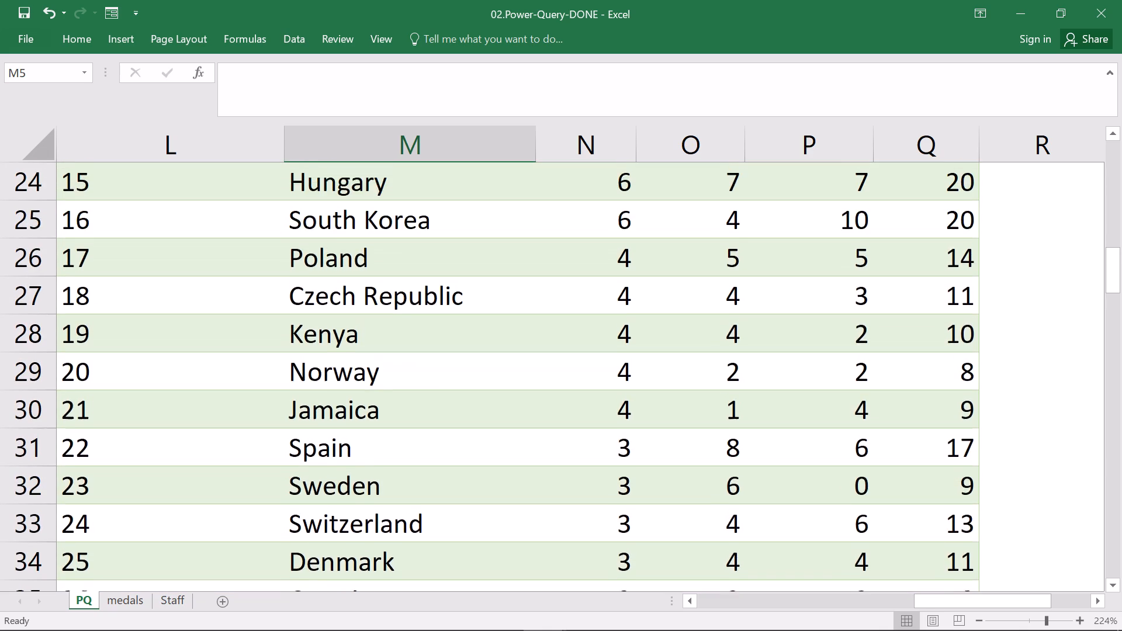
{"action": "scroll", "coordinate": [751, 446], "scroll_direction": "up", "scroll_amount": 8}
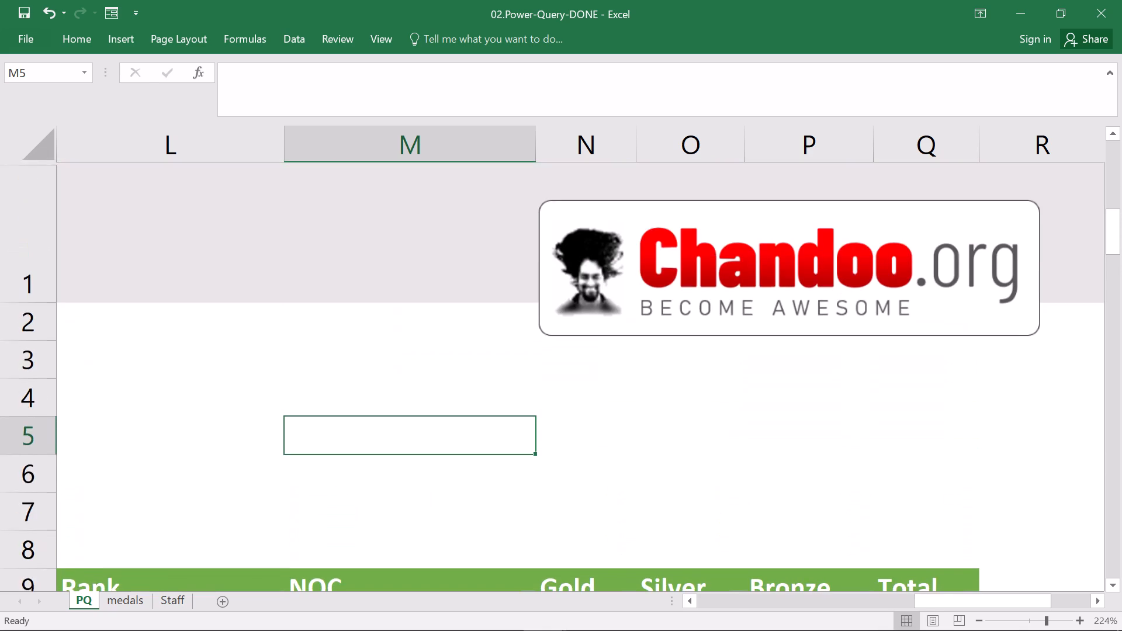
{"action": "scroll", "coordinate": [751, 446], "scroll_direction": "down", "scroll_amount": 8}
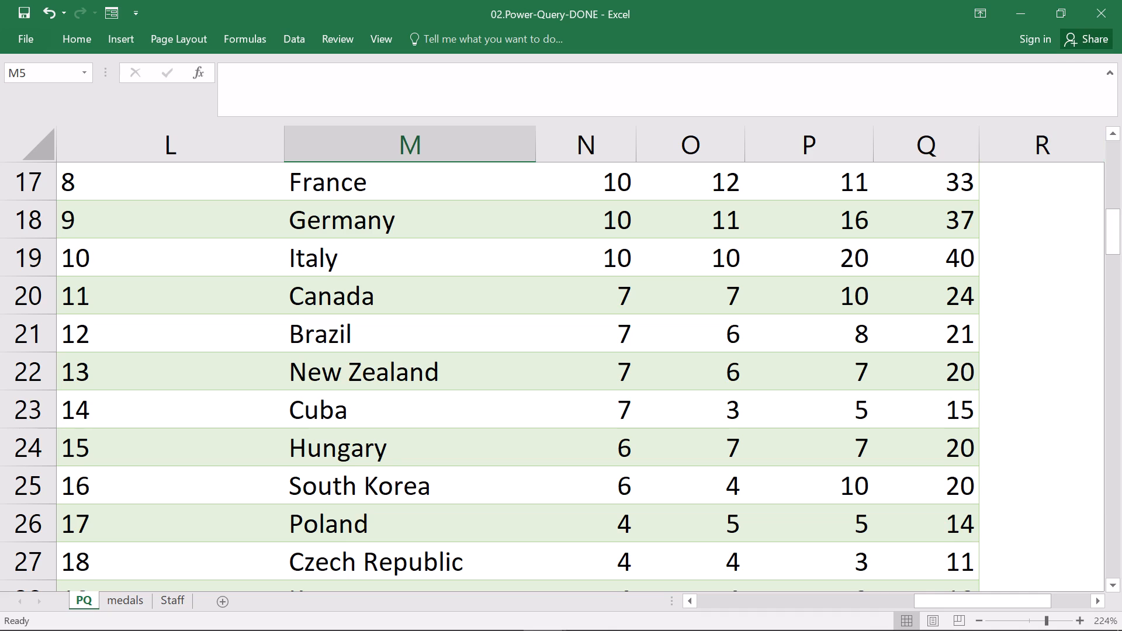
Close the 02.Power-Query-DONE workbook without saving its changes.
{"action": "left_click", "coordinate": [1117, 0]}
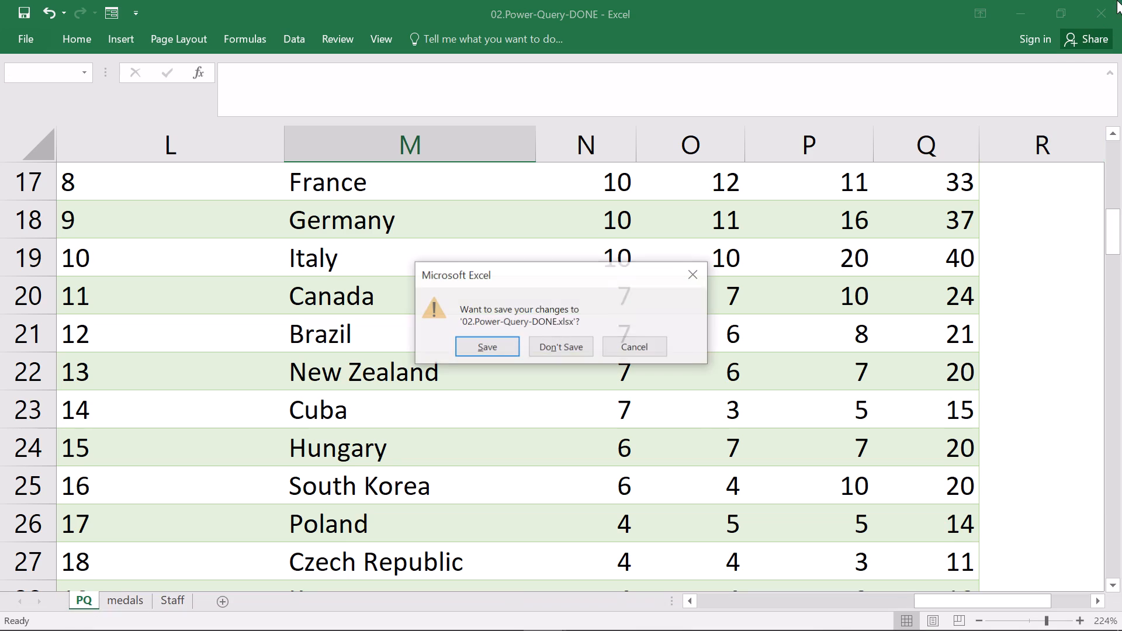
{"action": "left_click", "coordinate": [560, 343]}
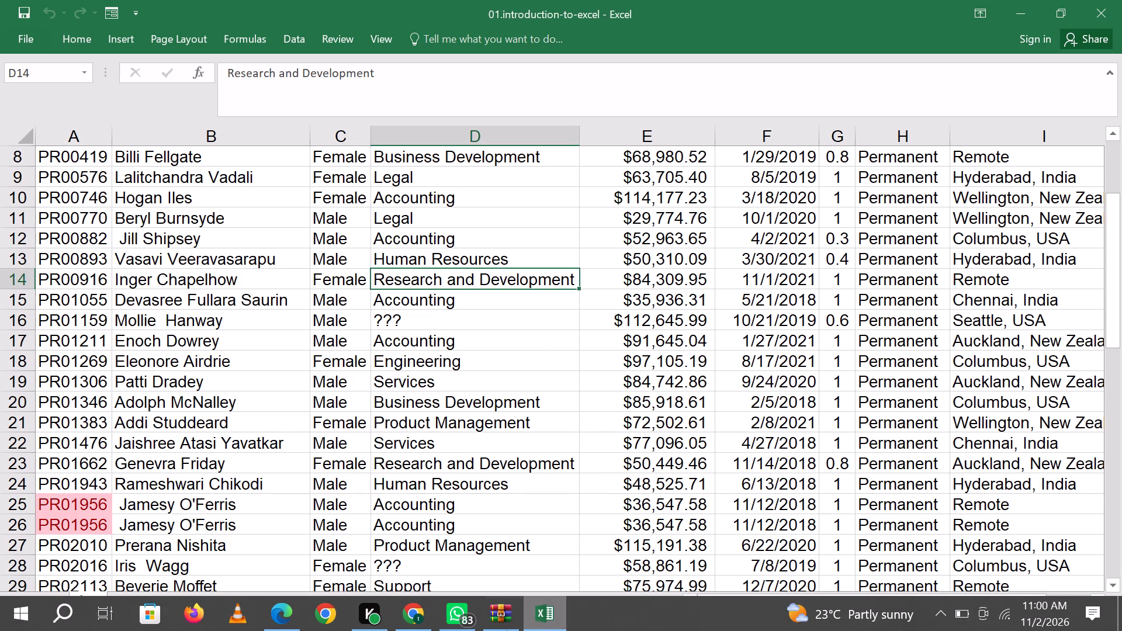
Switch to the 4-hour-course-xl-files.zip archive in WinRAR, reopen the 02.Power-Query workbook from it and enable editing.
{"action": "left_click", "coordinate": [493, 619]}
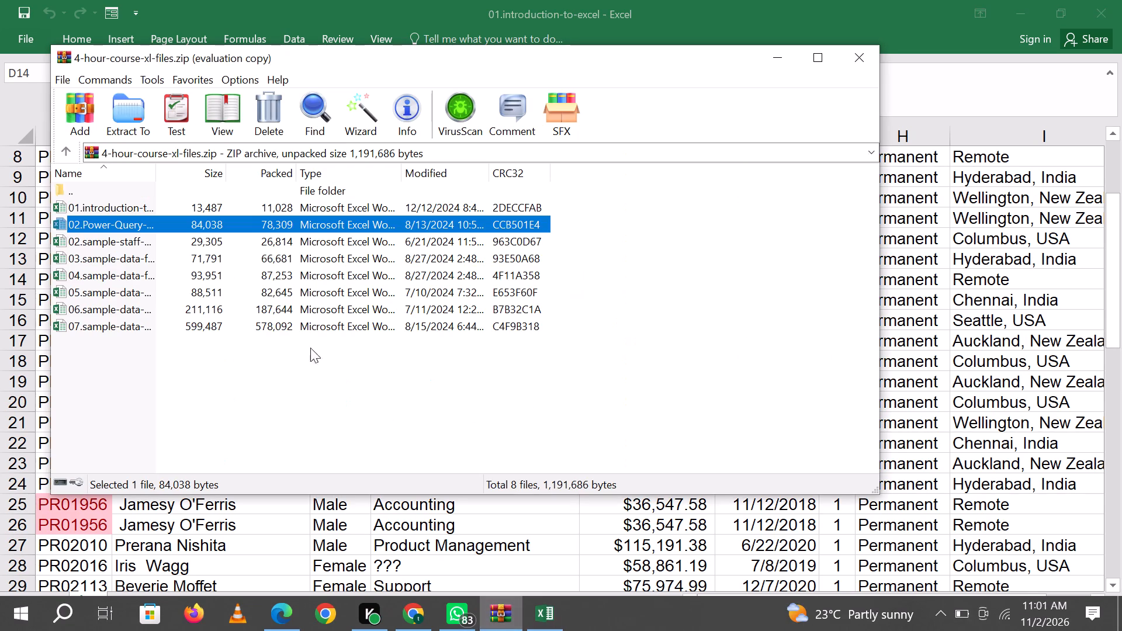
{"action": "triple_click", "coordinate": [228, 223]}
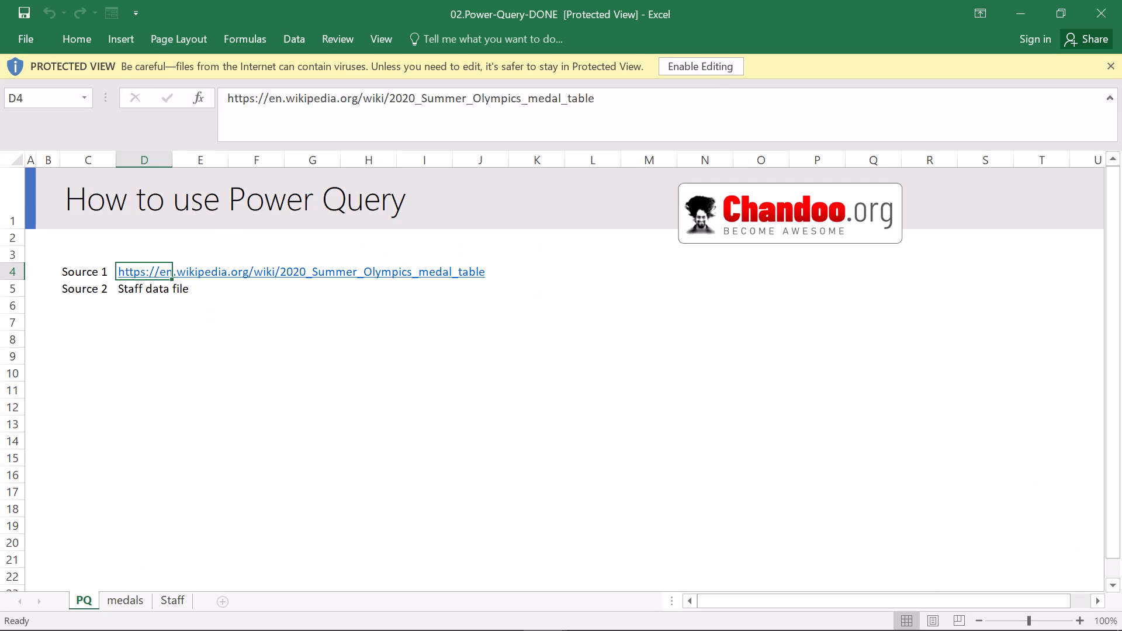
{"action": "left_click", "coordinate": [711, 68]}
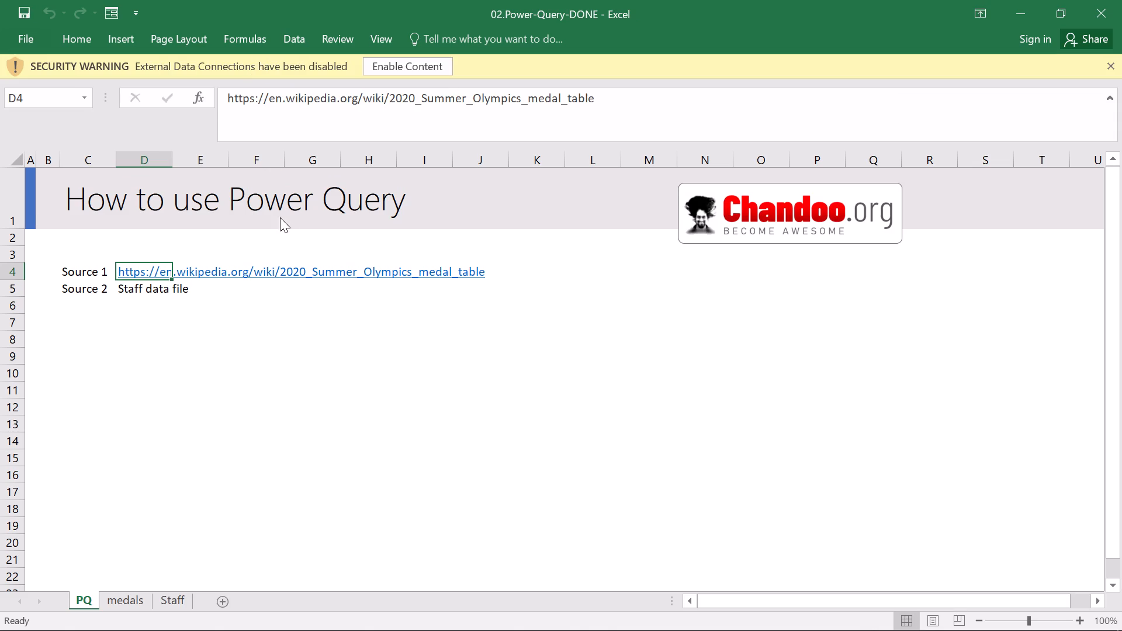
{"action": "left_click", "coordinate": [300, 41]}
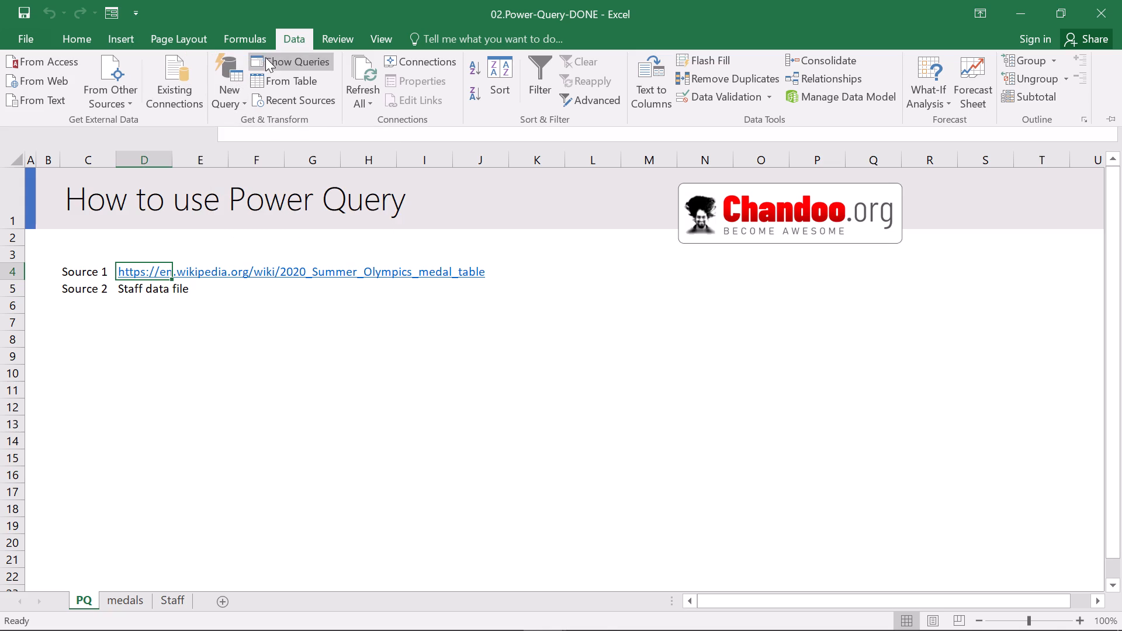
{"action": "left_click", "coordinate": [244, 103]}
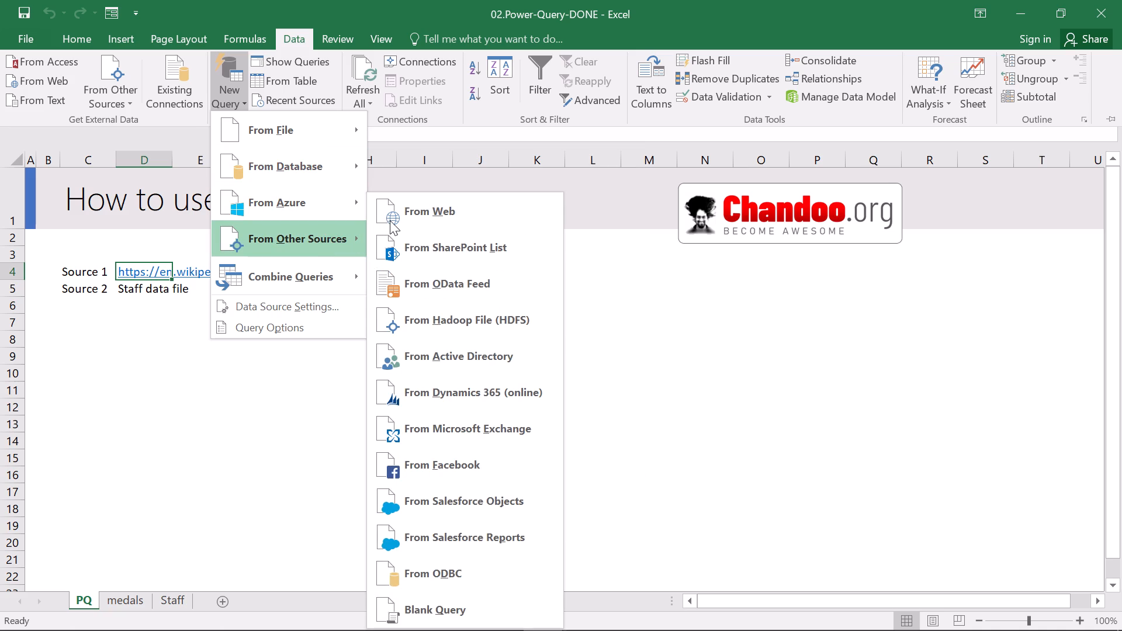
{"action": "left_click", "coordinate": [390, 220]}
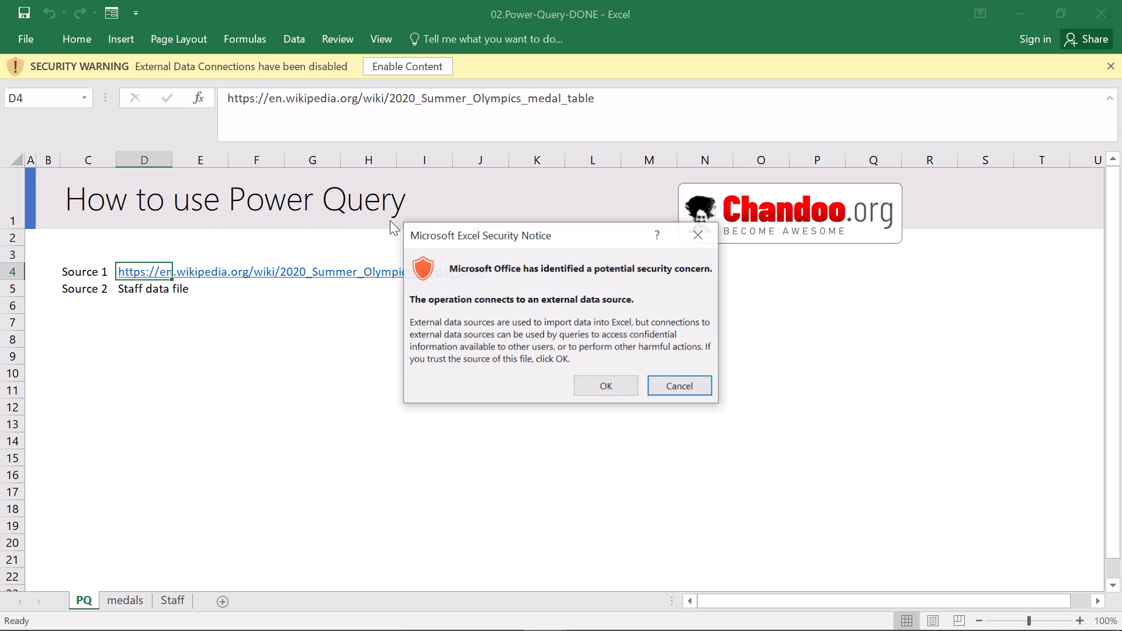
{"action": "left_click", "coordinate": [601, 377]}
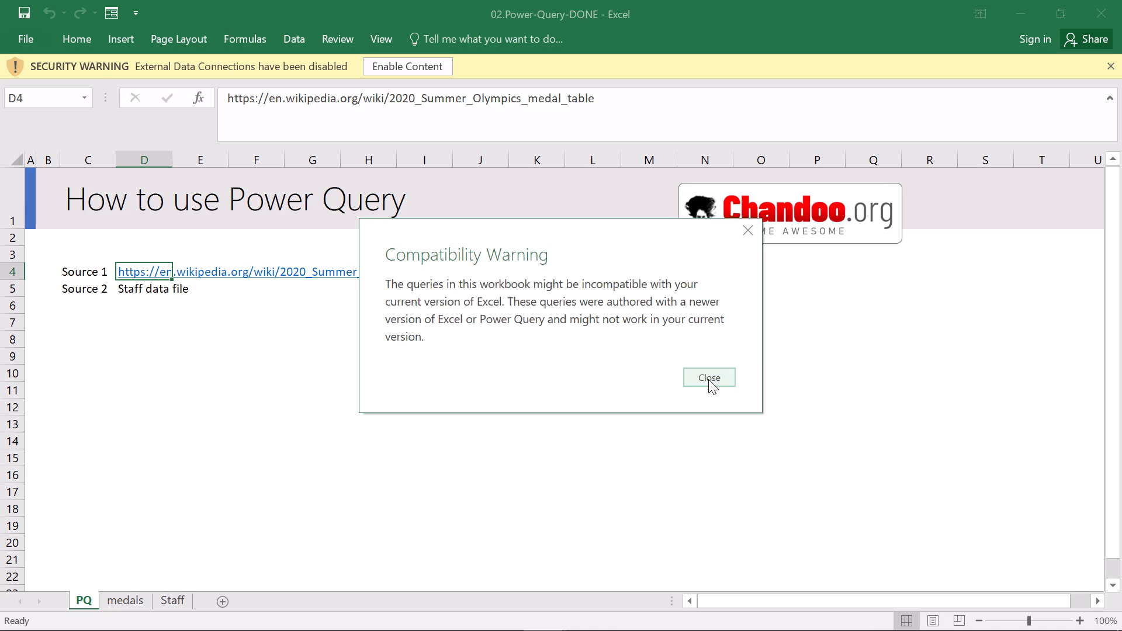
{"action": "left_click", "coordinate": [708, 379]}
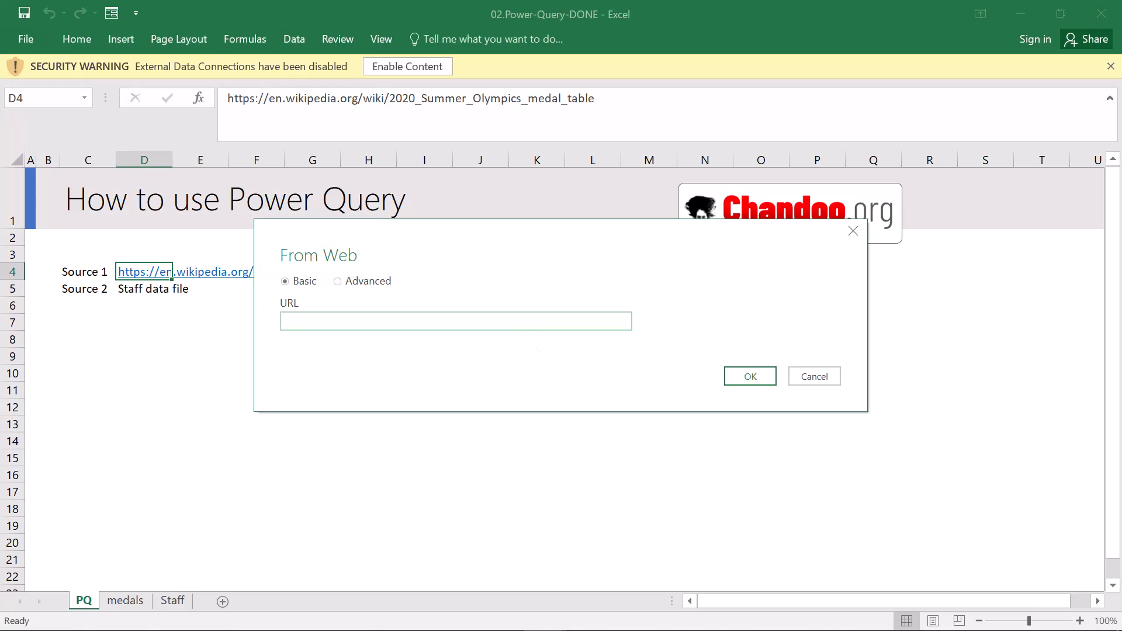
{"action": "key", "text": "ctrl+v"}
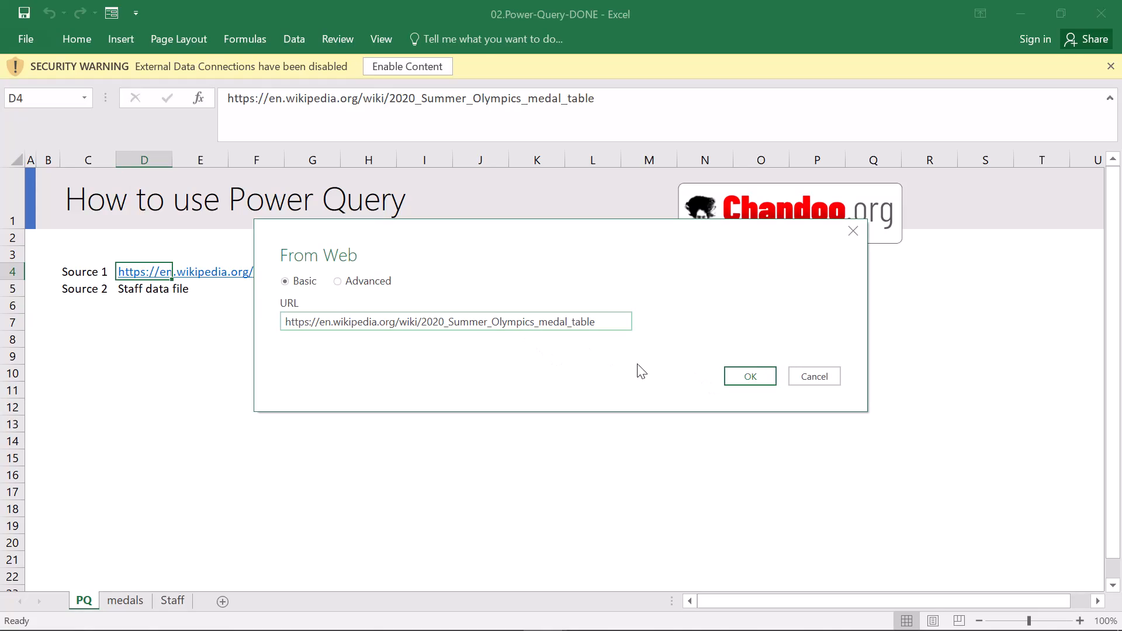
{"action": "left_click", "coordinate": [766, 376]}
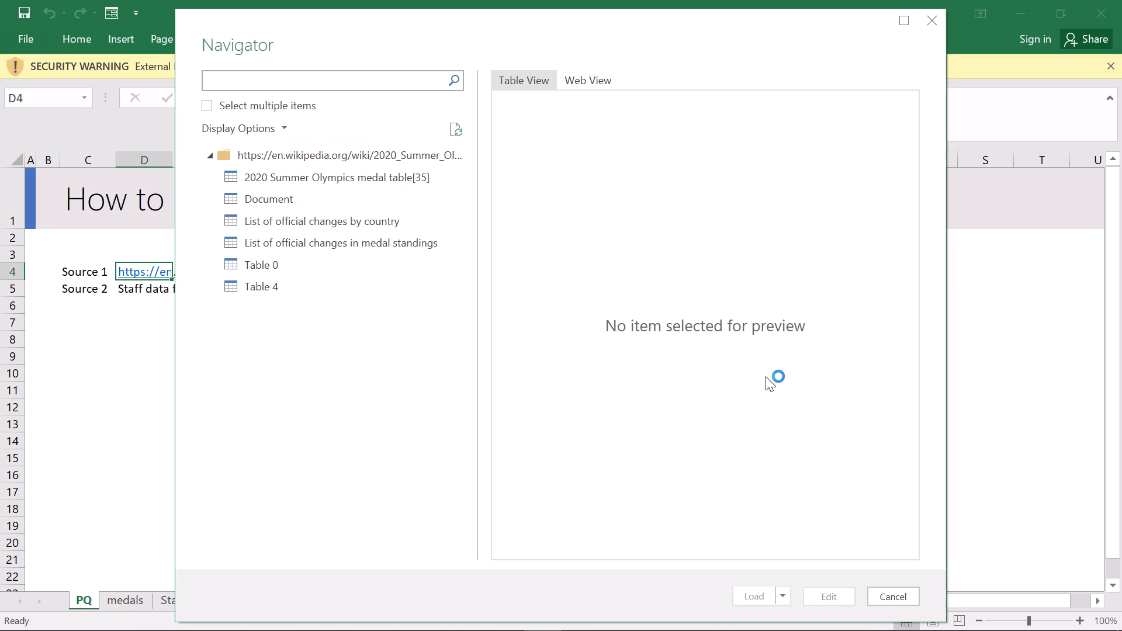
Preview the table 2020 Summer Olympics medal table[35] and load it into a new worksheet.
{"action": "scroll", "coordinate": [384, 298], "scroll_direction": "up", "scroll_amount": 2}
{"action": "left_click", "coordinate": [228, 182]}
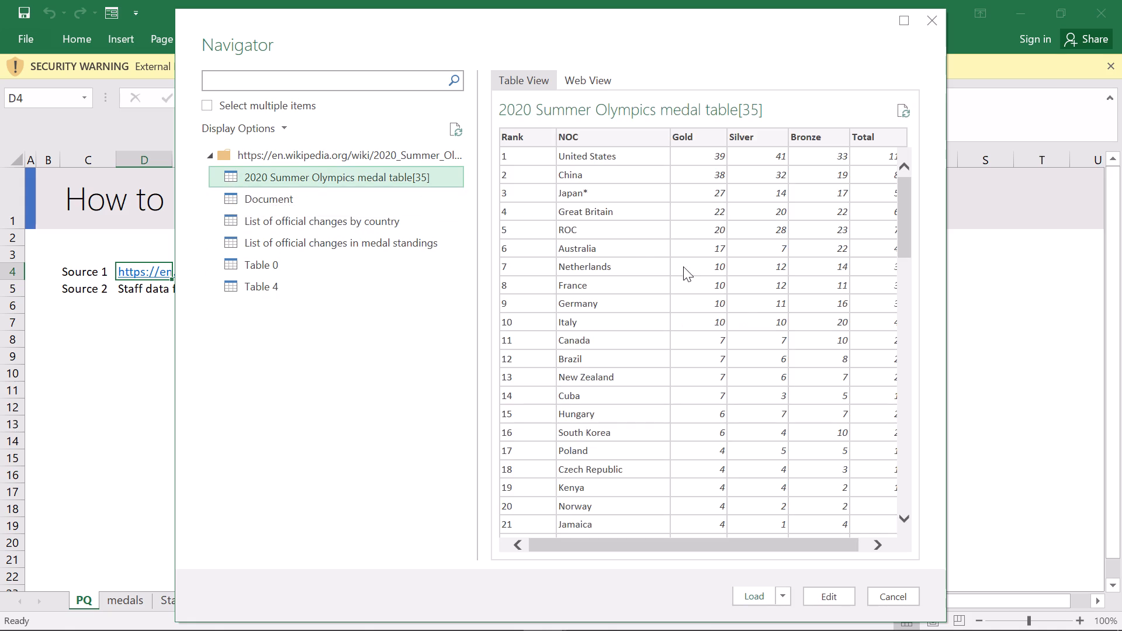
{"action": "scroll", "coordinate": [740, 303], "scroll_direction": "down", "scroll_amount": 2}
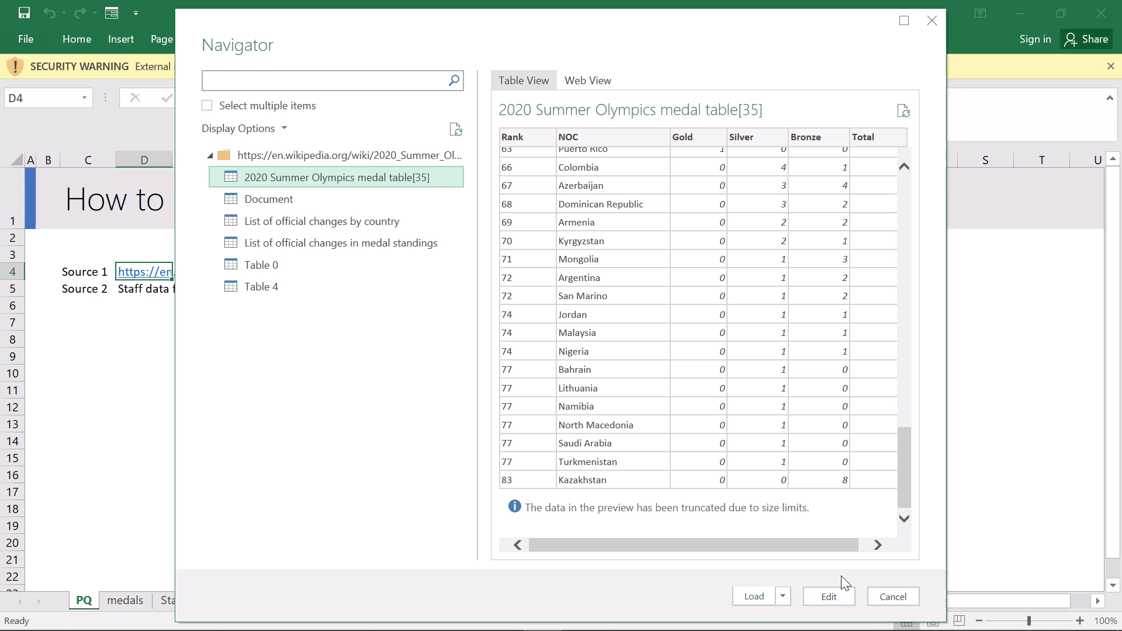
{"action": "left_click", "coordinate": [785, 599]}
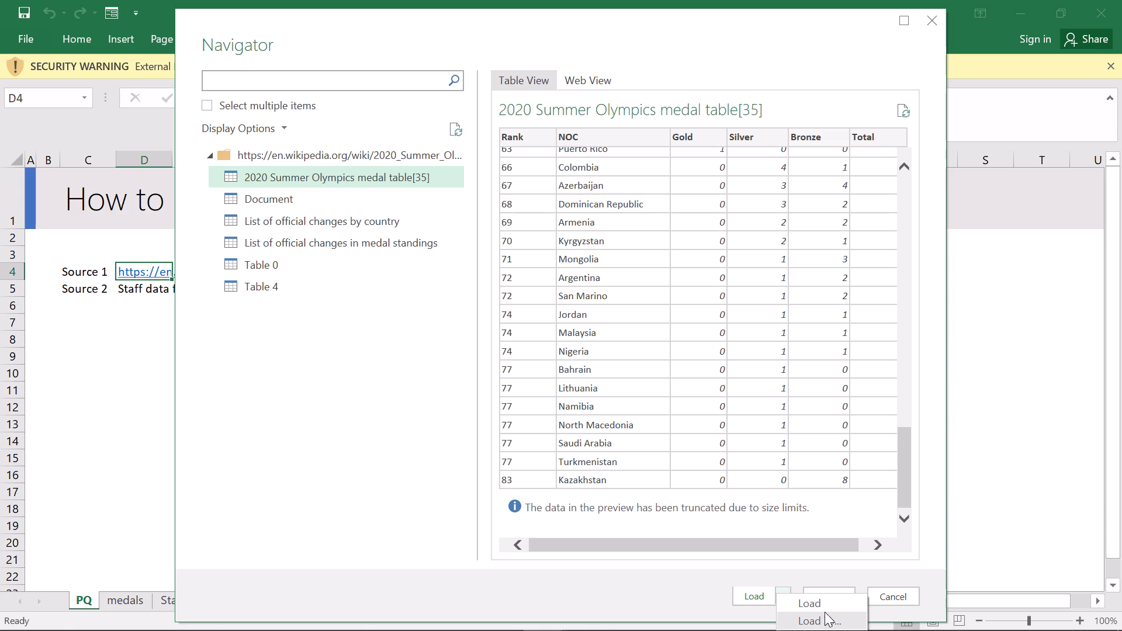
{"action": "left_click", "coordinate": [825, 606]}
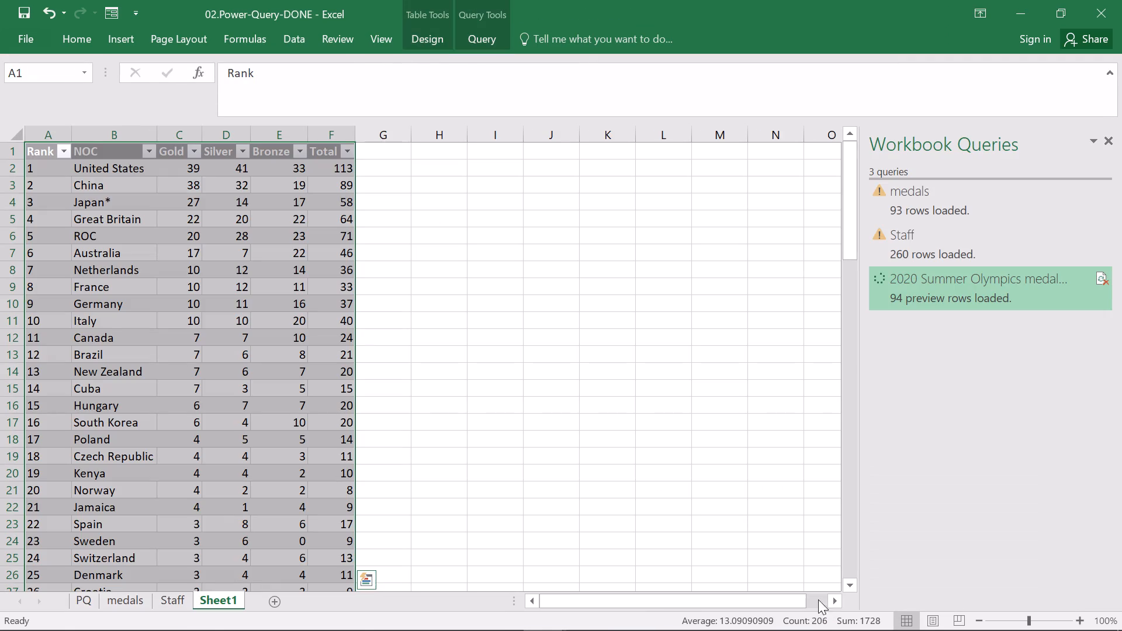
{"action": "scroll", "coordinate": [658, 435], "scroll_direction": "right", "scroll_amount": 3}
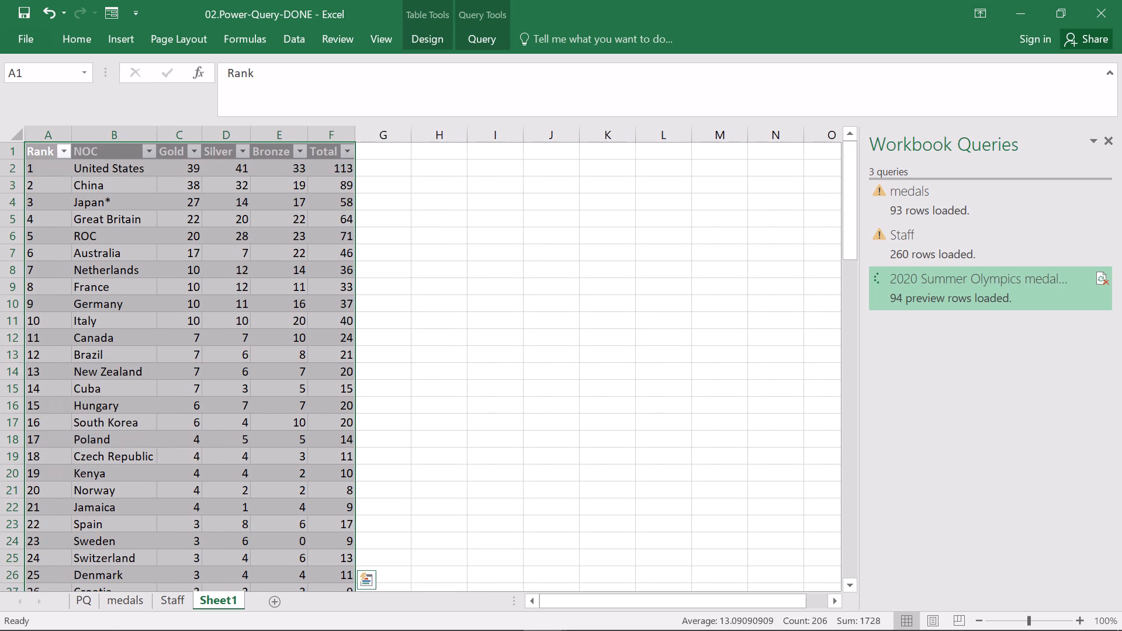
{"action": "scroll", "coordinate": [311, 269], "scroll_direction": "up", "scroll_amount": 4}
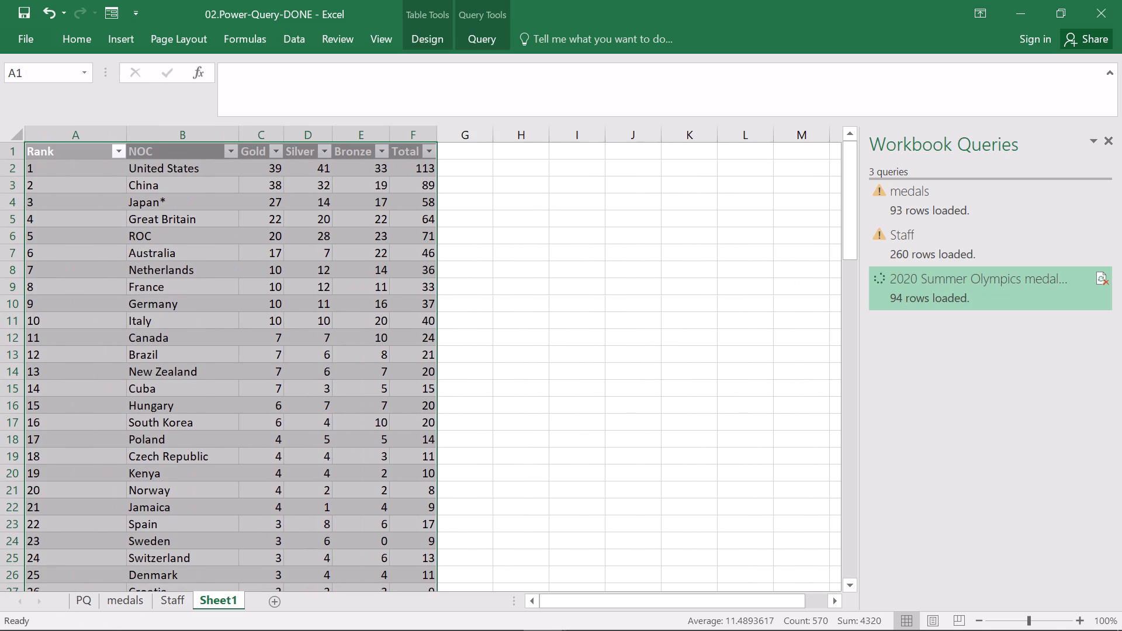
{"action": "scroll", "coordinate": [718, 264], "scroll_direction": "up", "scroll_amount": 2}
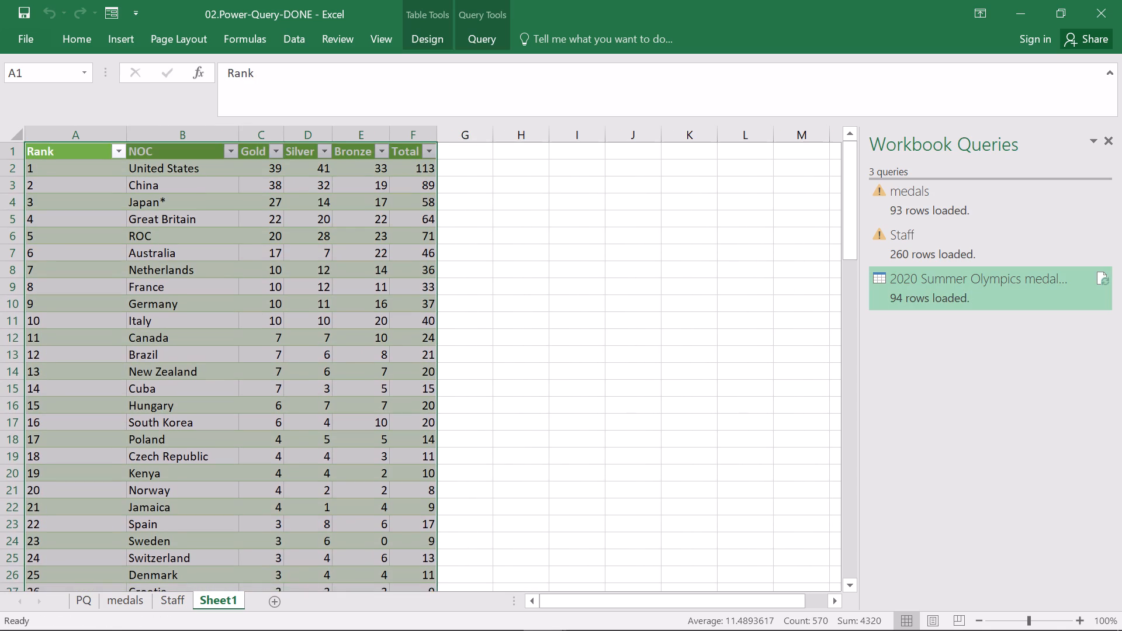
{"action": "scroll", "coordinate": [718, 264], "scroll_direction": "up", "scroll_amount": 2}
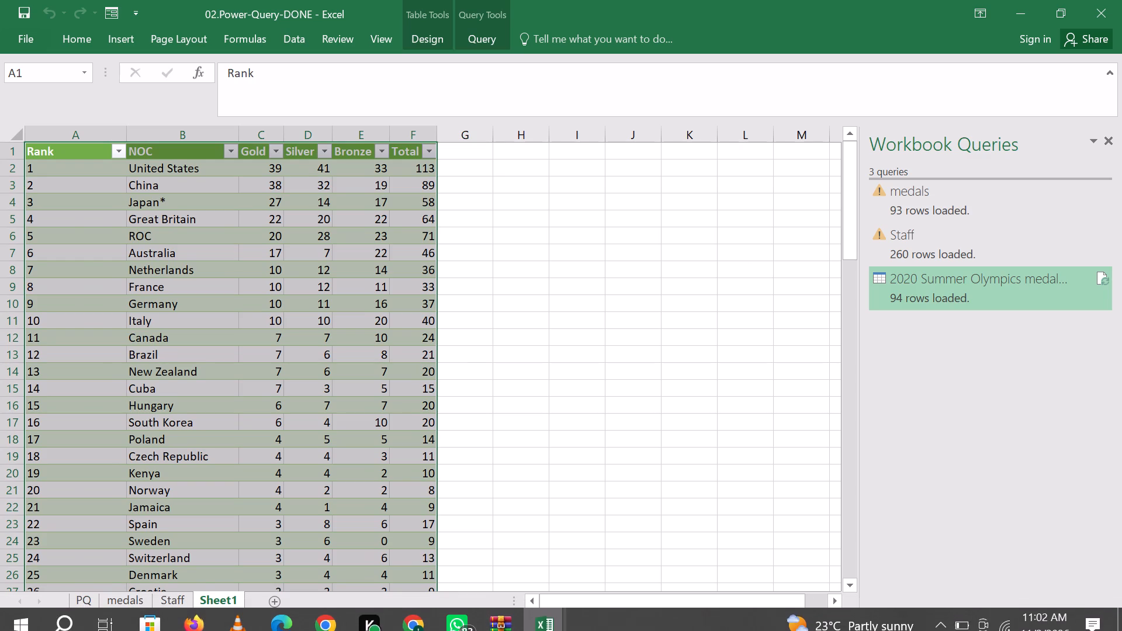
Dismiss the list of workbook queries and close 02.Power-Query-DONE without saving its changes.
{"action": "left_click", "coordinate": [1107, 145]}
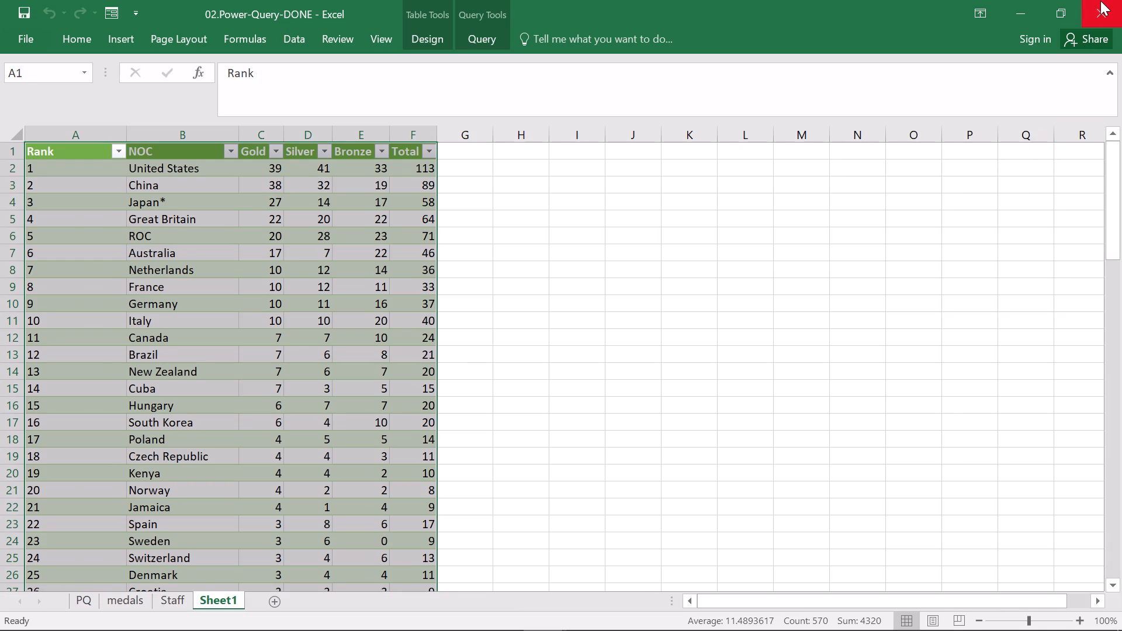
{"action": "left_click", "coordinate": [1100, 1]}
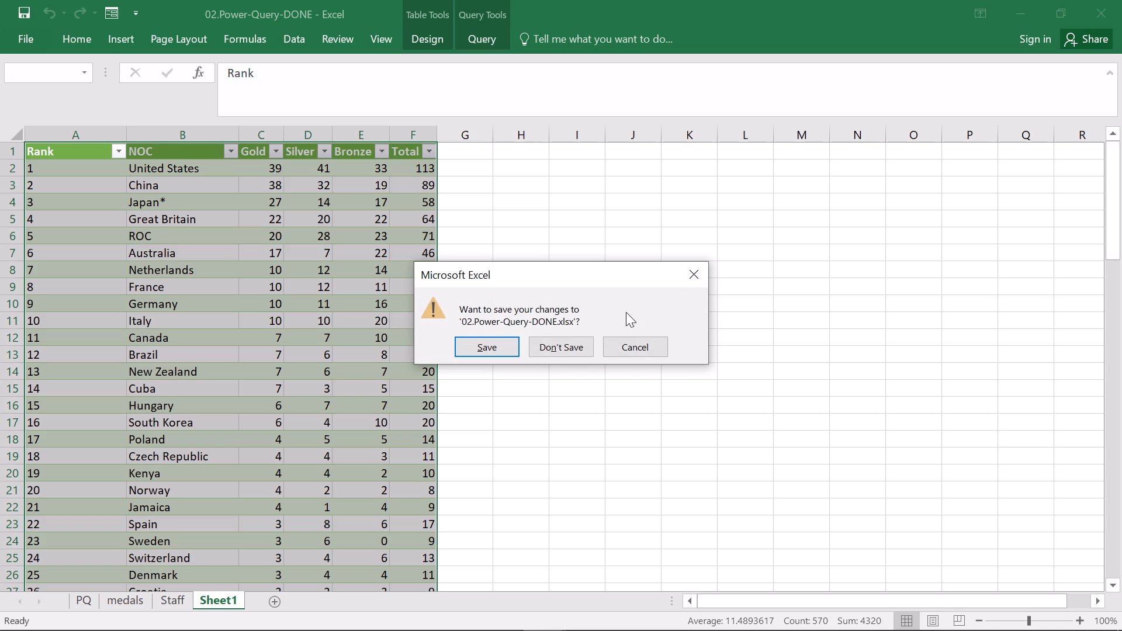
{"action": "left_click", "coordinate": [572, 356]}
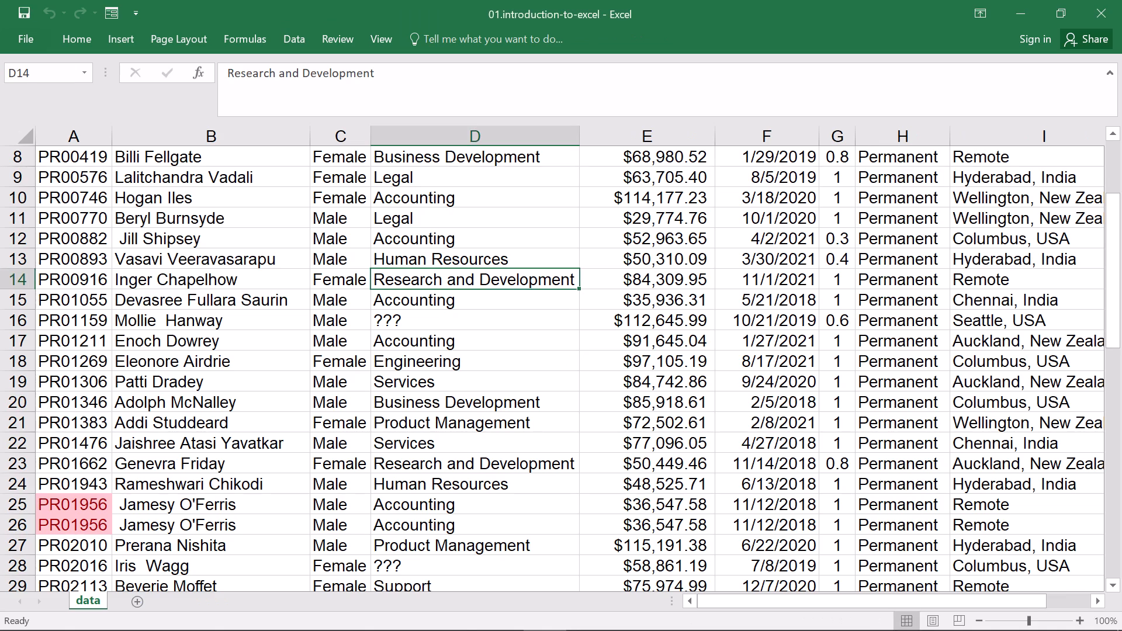
Switch to the course archive in WinRAR, reopen the 02.Power-Query workbook from it and enable editing.
{"action": "left_click", "coordinate": [491, 622]}
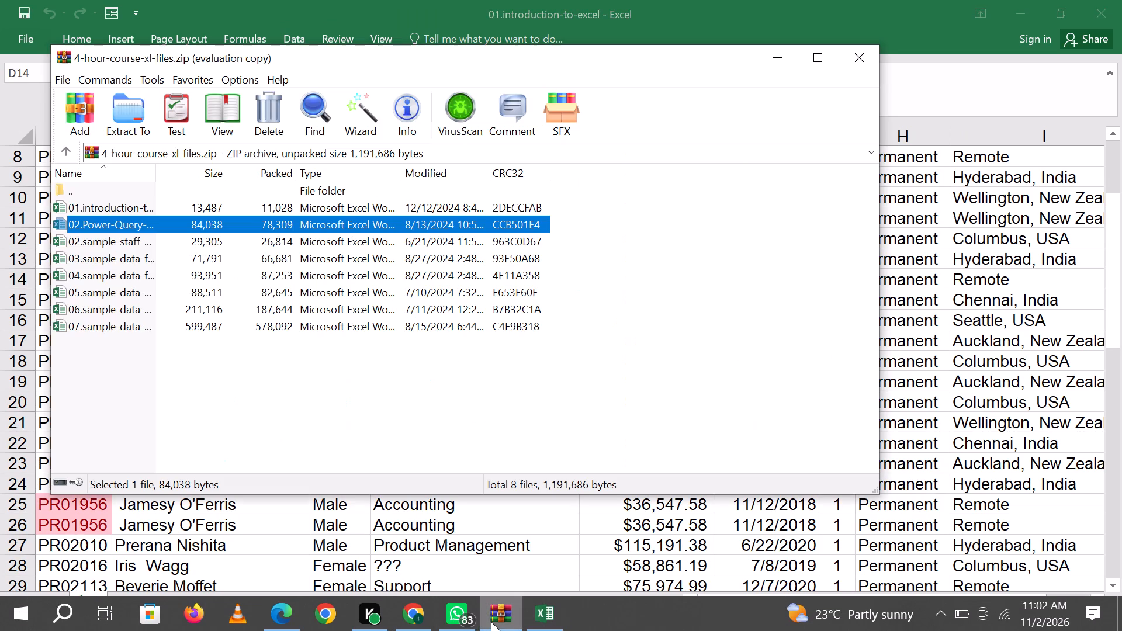
{"action": "triple_click", "coordinate": [352, 221]}
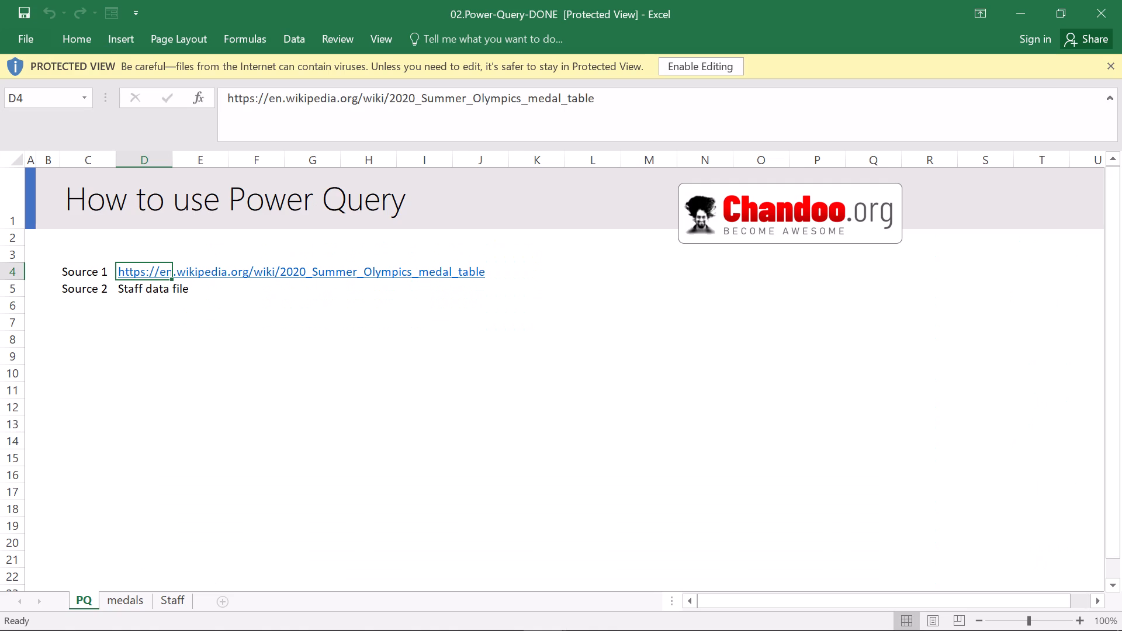
{"action": "left_click", "coordinate": [687, 68]}
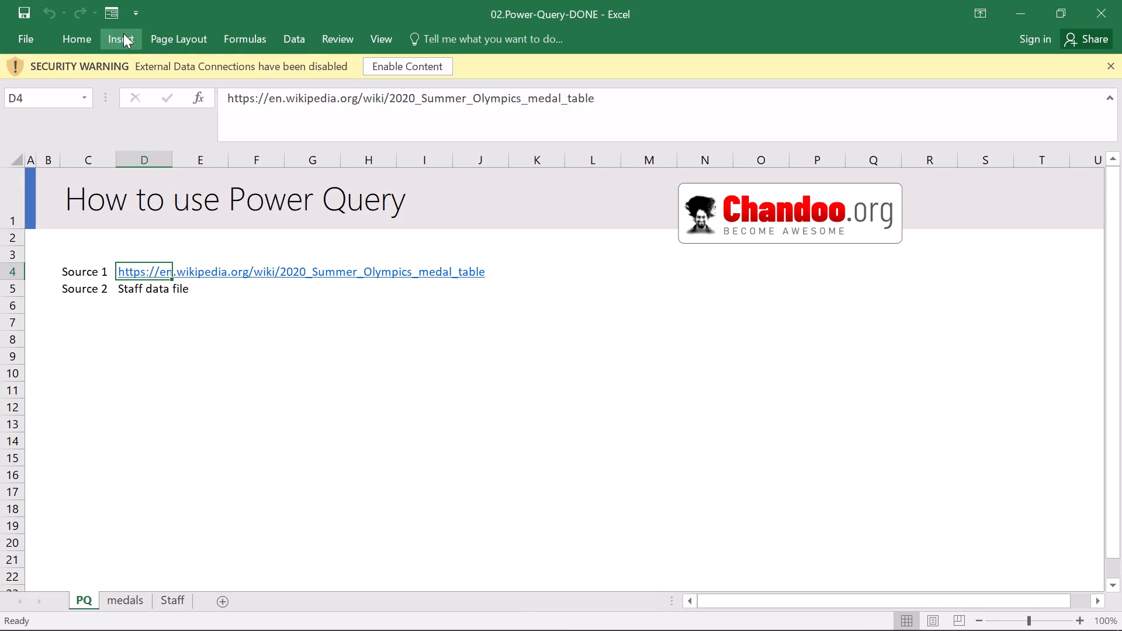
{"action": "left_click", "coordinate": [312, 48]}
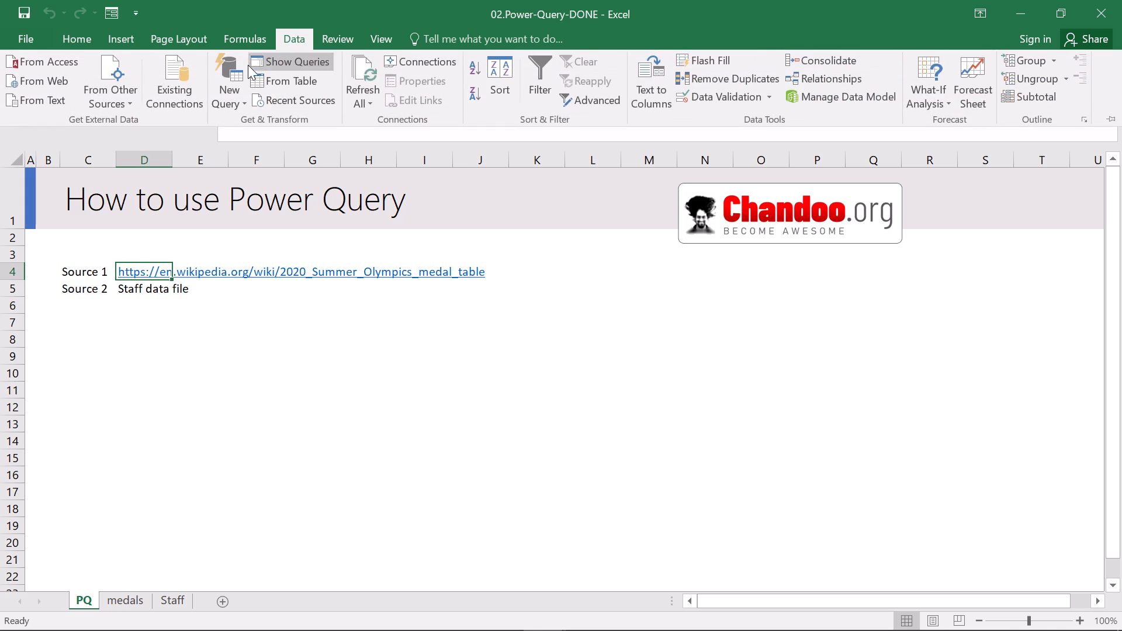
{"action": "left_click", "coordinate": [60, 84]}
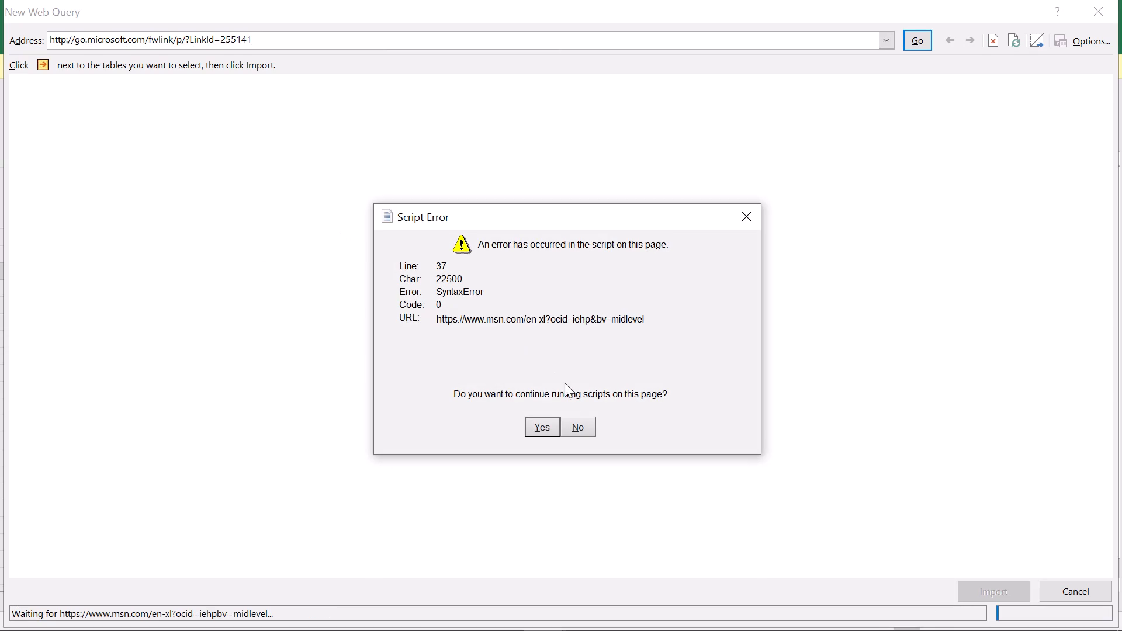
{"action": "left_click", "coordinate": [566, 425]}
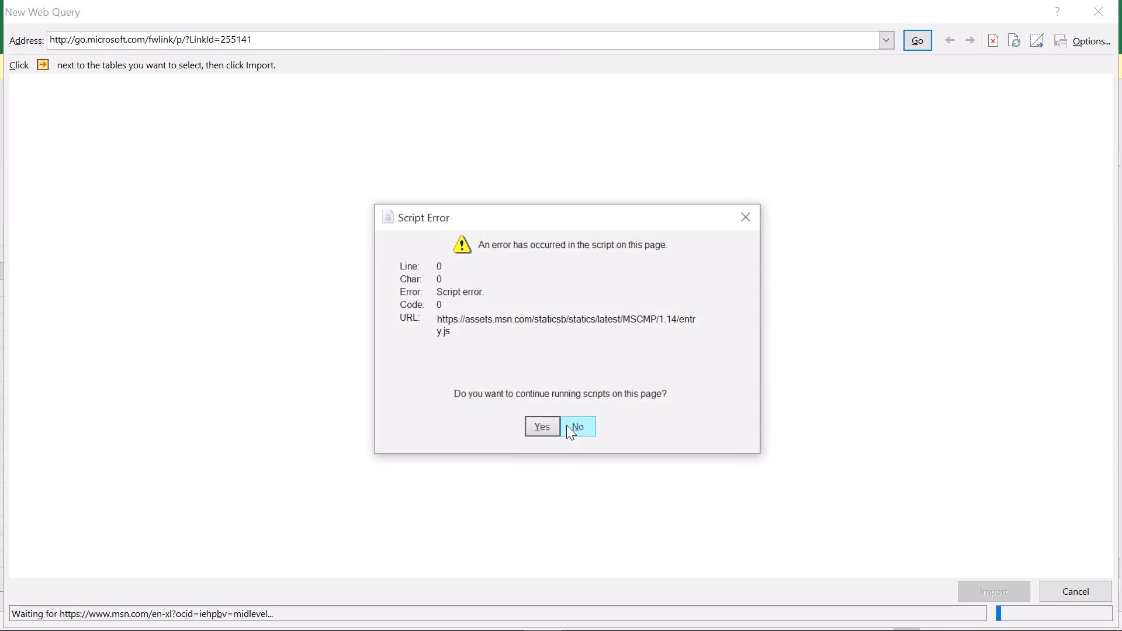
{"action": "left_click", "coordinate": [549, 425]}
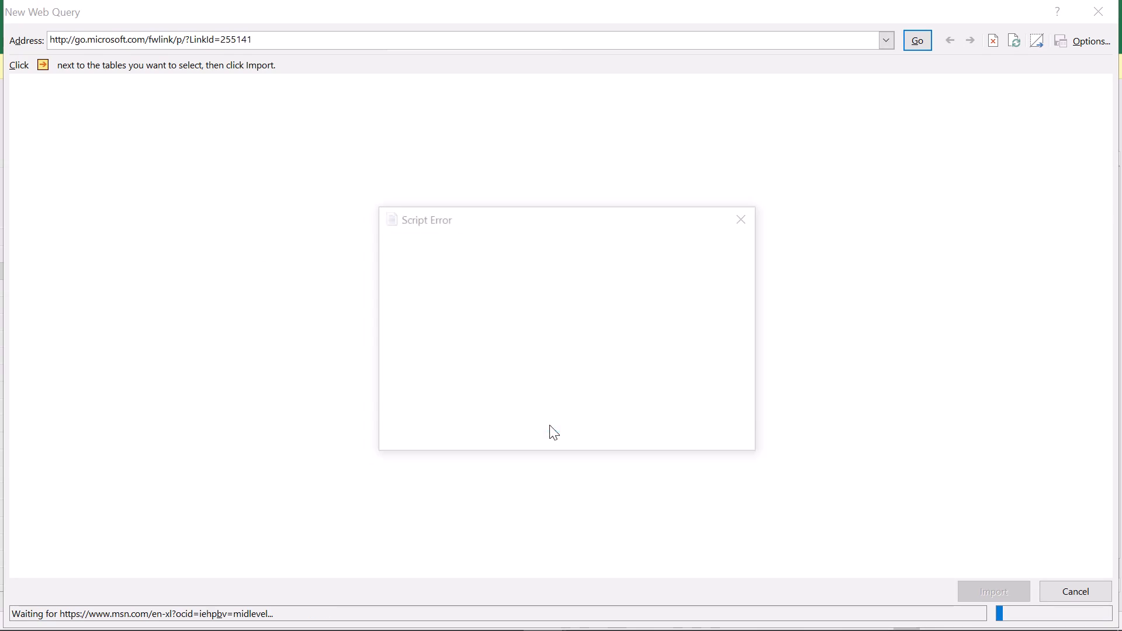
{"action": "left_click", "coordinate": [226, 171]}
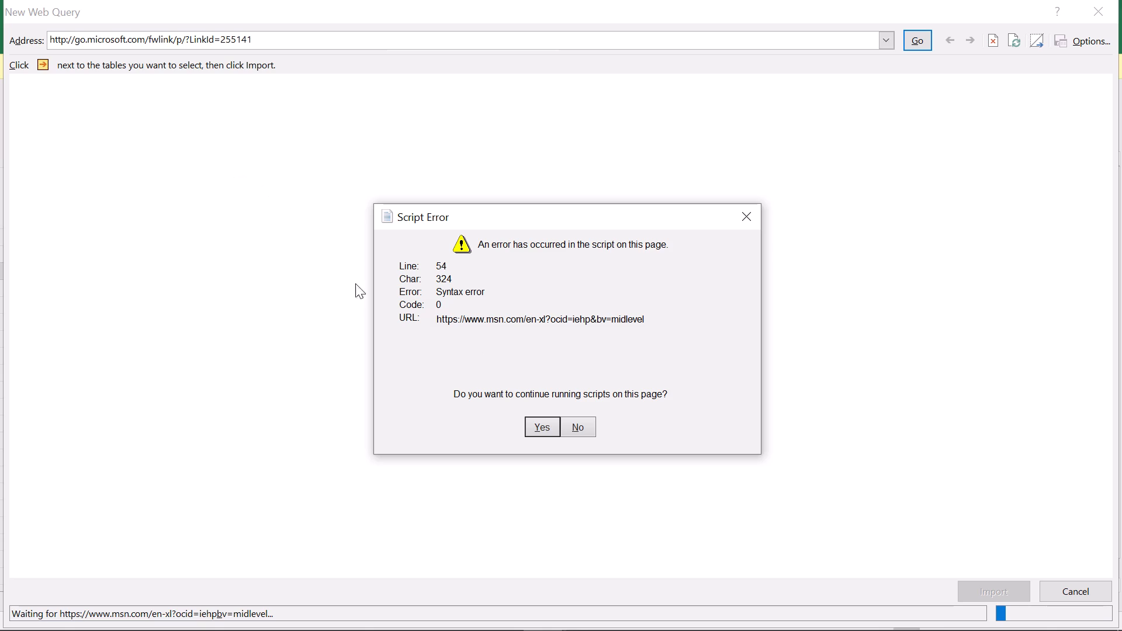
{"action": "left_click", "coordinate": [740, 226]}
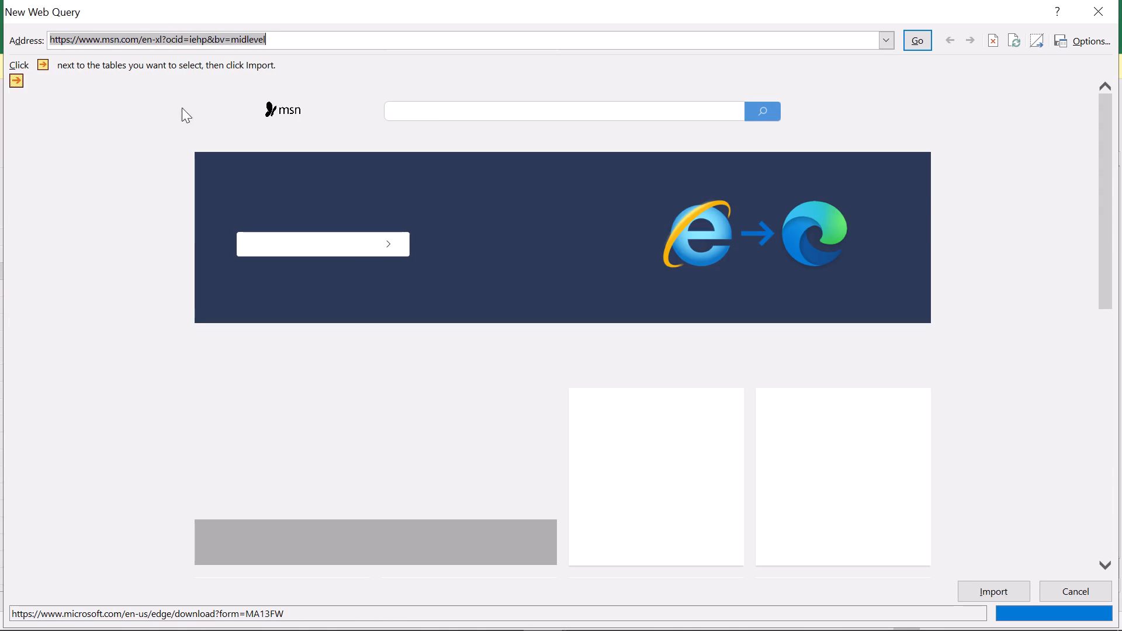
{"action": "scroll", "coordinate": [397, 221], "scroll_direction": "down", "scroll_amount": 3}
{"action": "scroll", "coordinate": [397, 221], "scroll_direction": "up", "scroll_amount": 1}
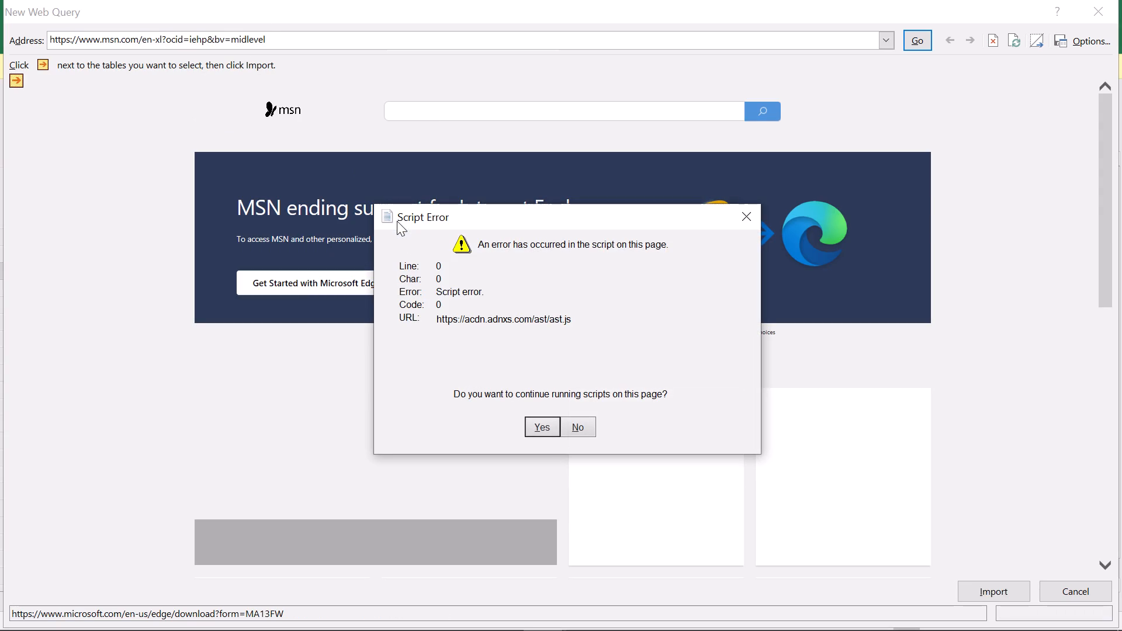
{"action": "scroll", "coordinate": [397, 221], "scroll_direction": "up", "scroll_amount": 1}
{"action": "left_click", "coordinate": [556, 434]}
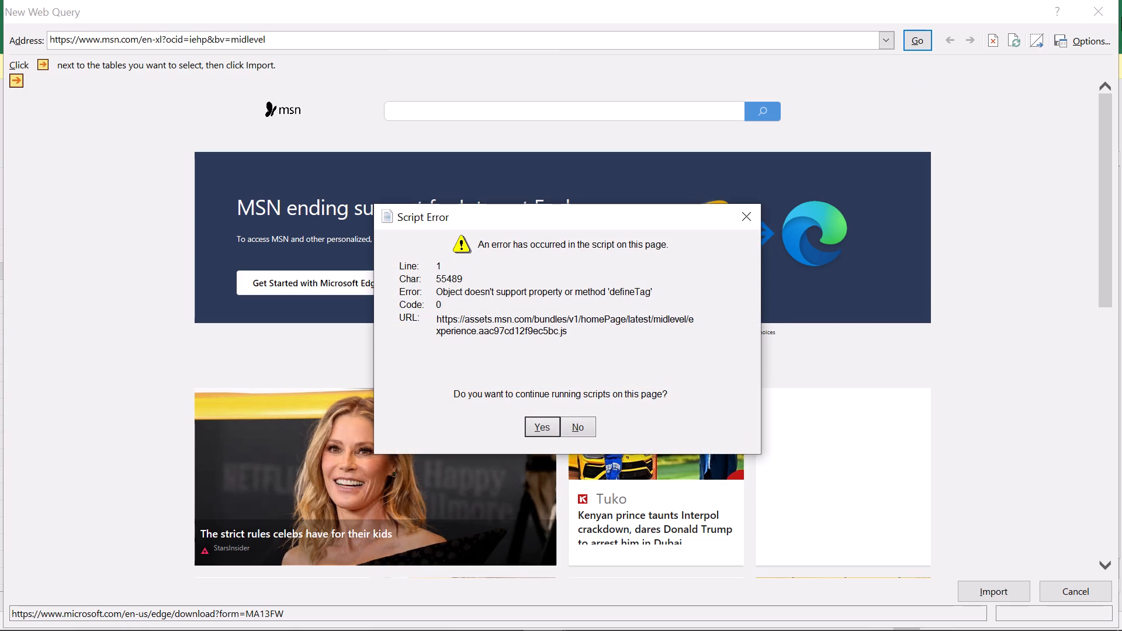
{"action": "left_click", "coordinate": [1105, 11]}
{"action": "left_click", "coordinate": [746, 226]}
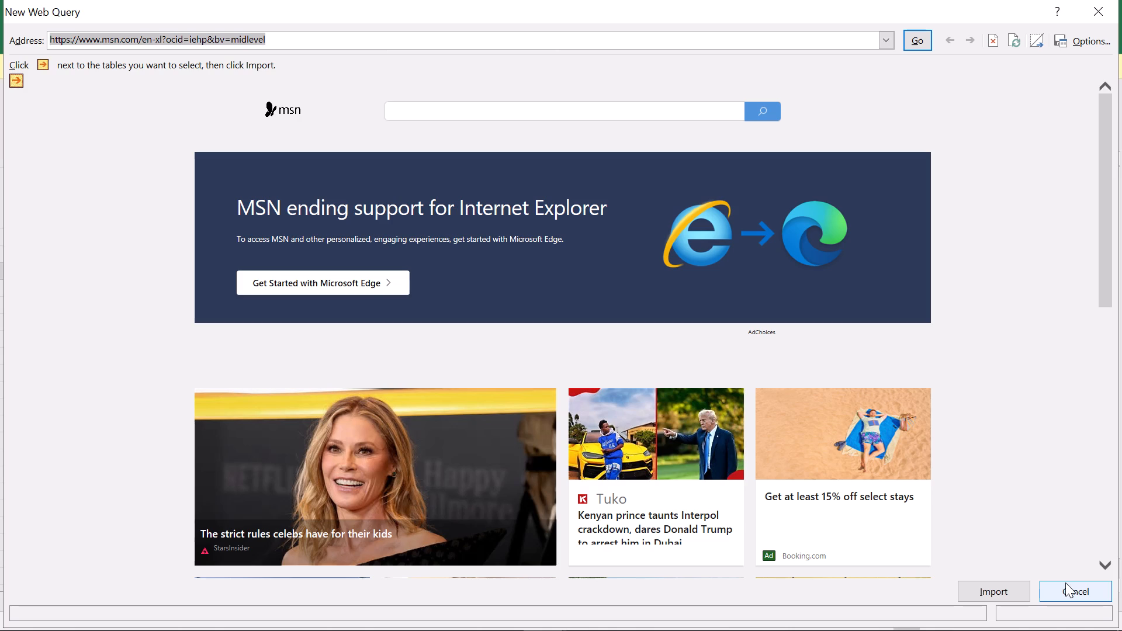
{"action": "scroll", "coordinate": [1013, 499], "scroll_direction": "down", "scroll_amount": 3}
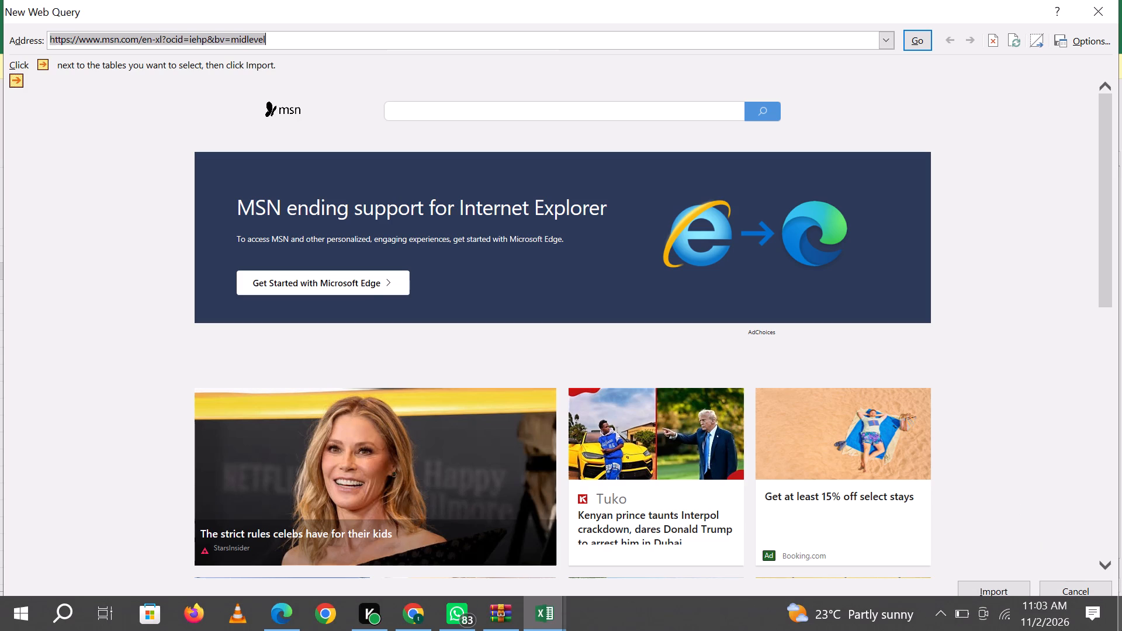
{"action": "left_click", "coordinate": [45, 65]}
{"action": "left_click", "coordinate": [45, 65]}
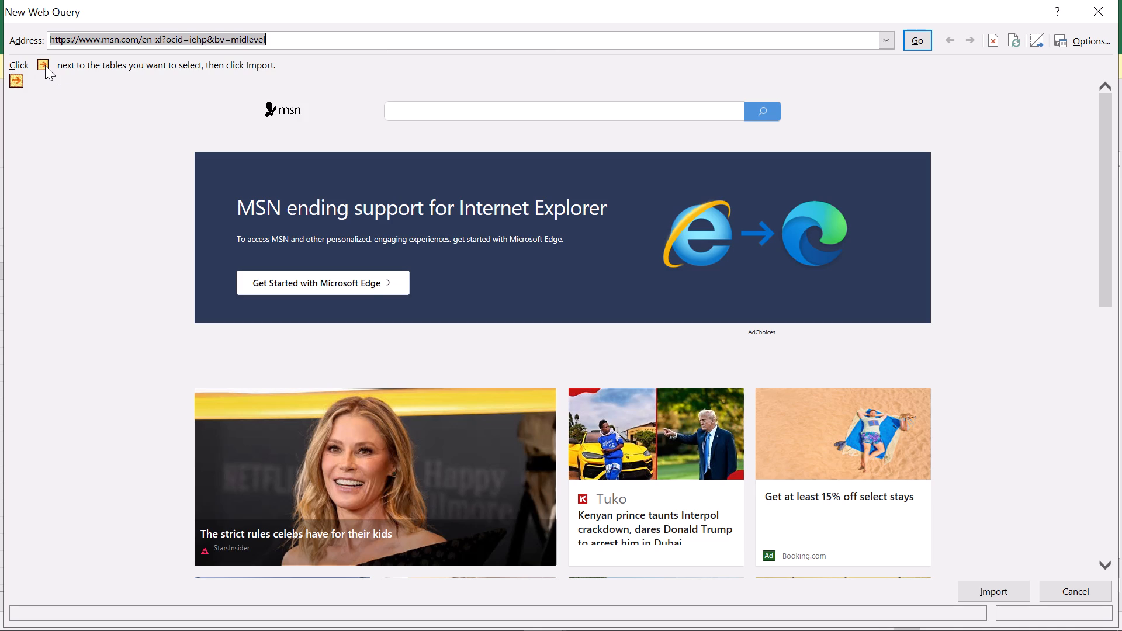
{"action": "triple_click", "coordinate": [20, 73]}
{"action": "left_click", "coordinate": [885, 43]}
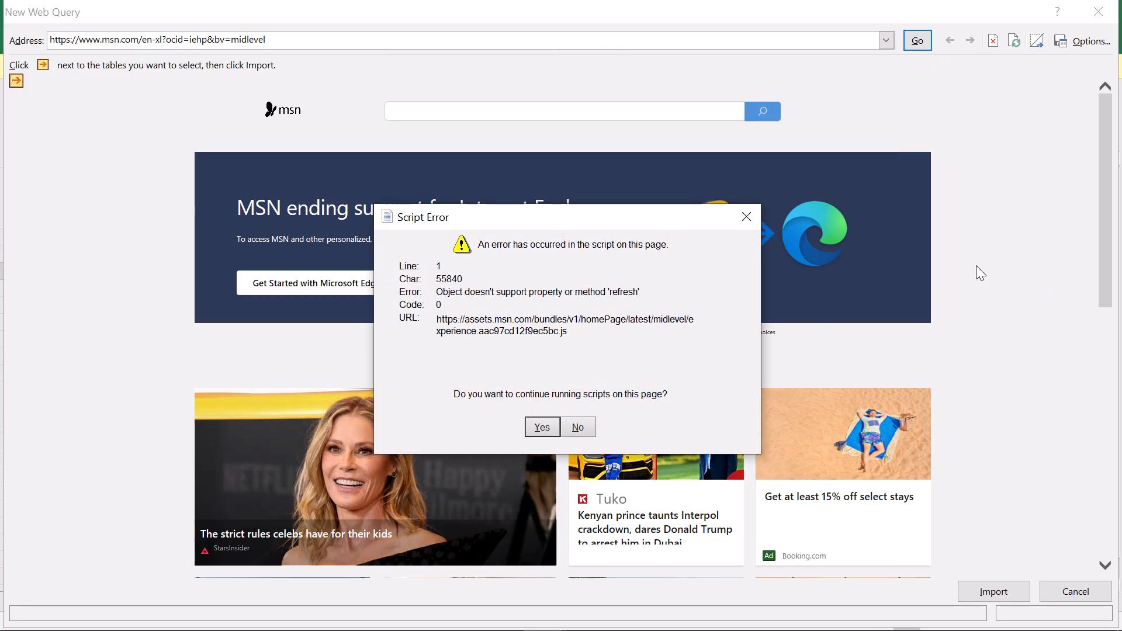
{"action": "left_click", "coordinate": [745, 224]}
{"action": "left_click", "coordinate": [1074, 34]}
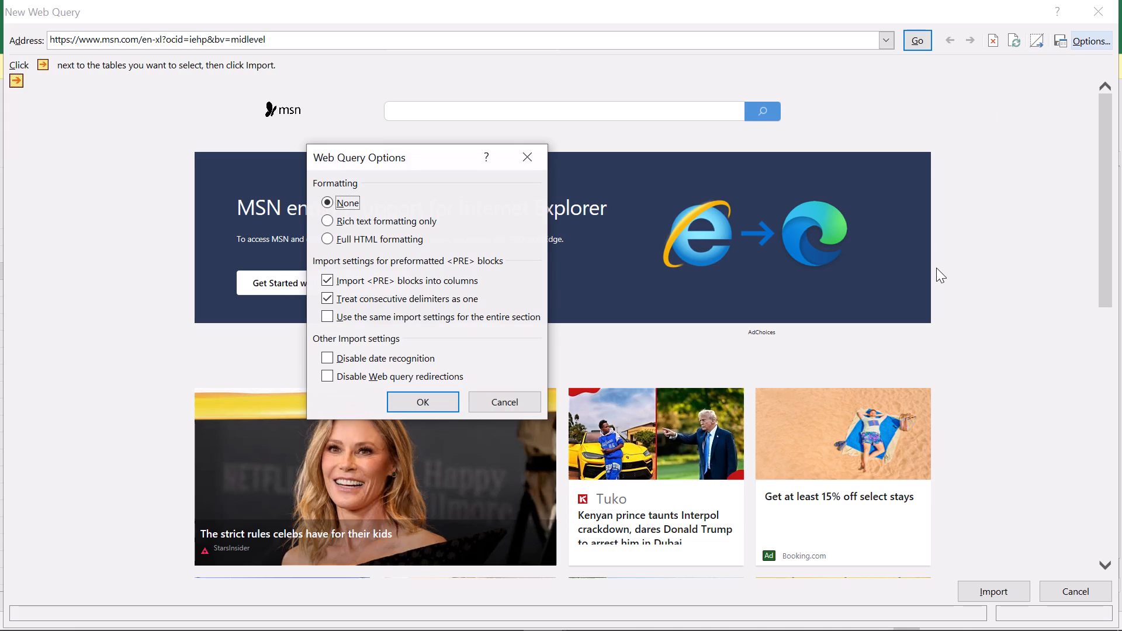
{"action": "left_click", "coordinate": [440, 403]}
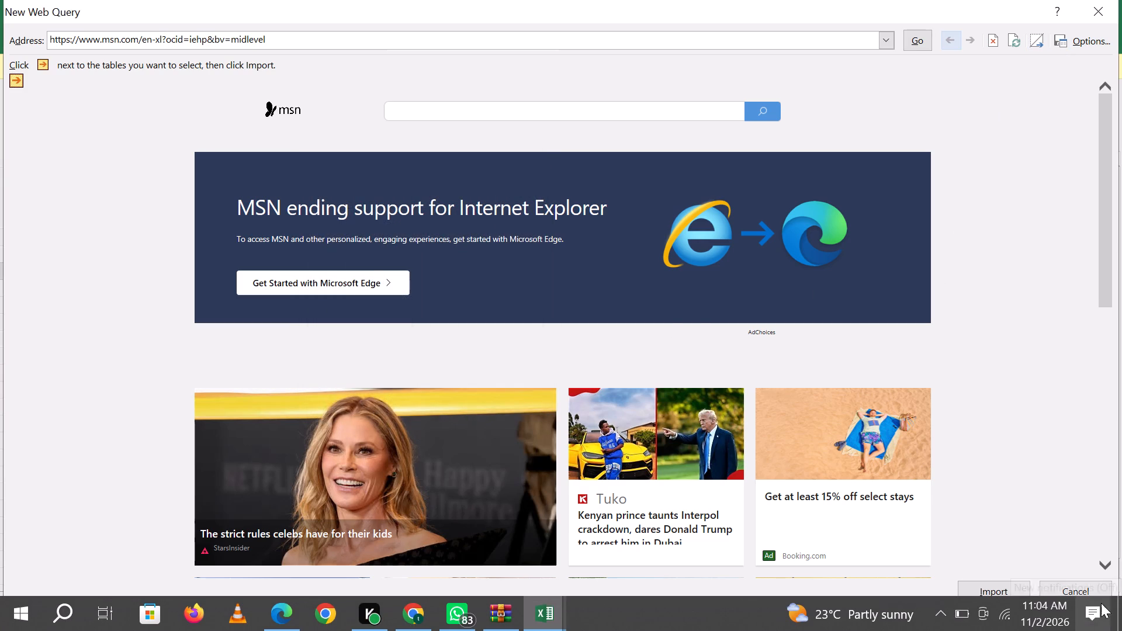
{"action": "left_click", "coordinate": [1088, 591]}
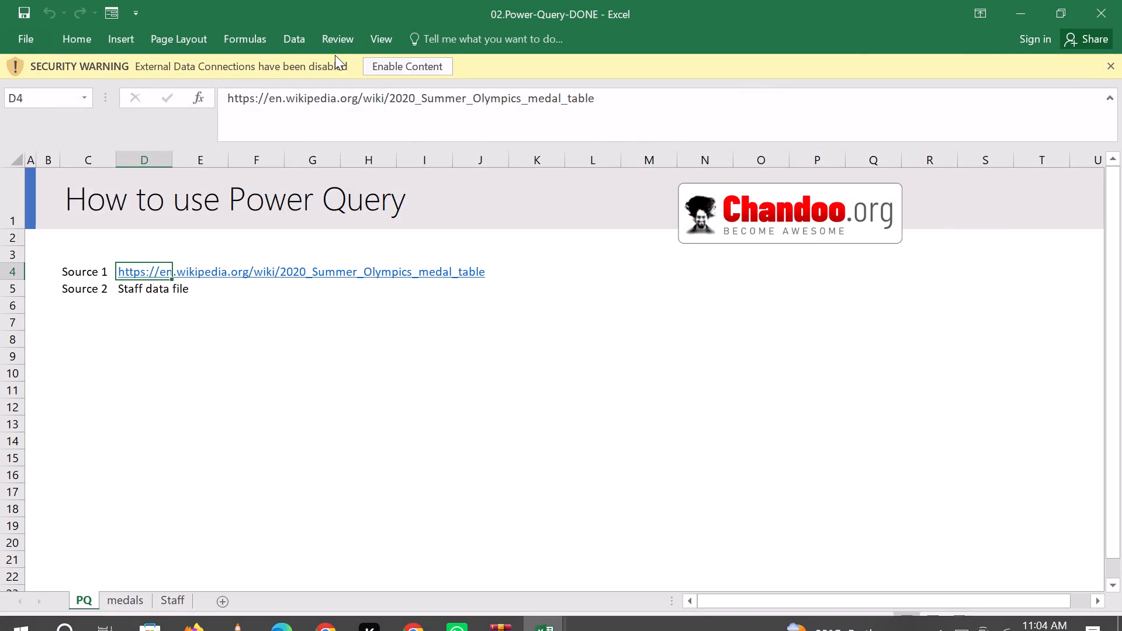
{"action": "double_click", "coordinate": [295, 40]}
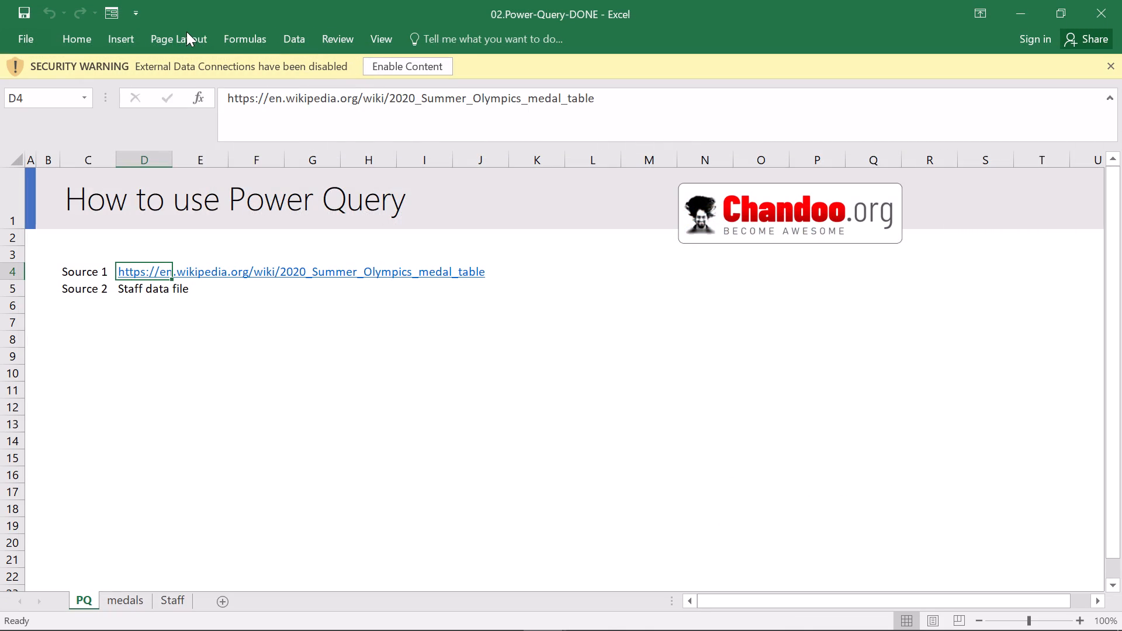
{"action": "left_click", "coordinate": [394, 66]}
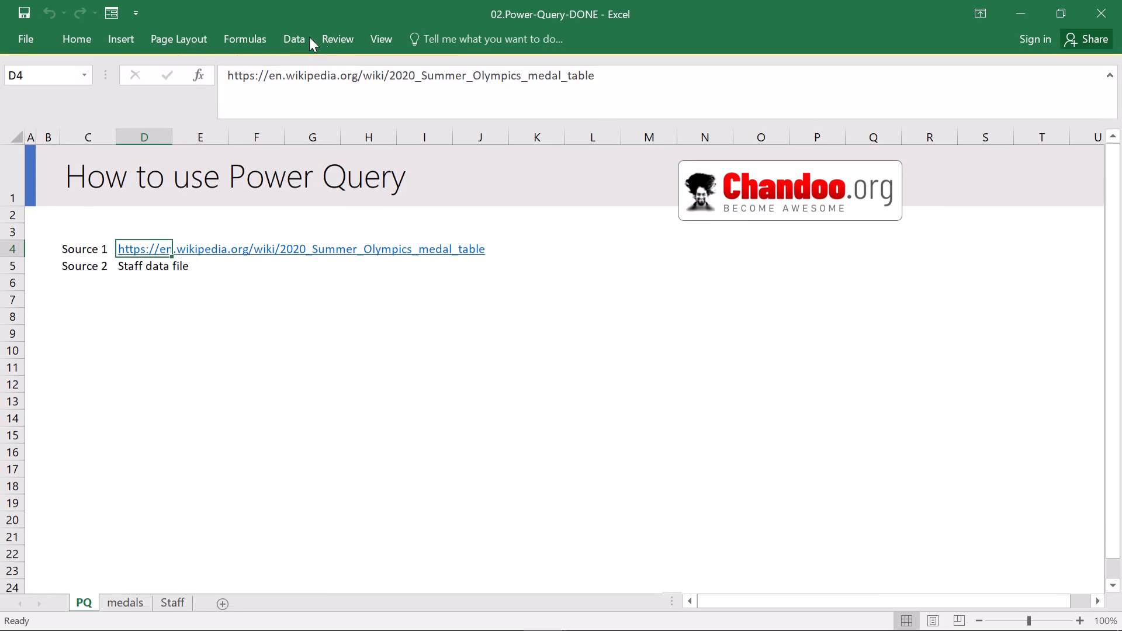
{"action": "left_click", "coordinate": [286, 41]}
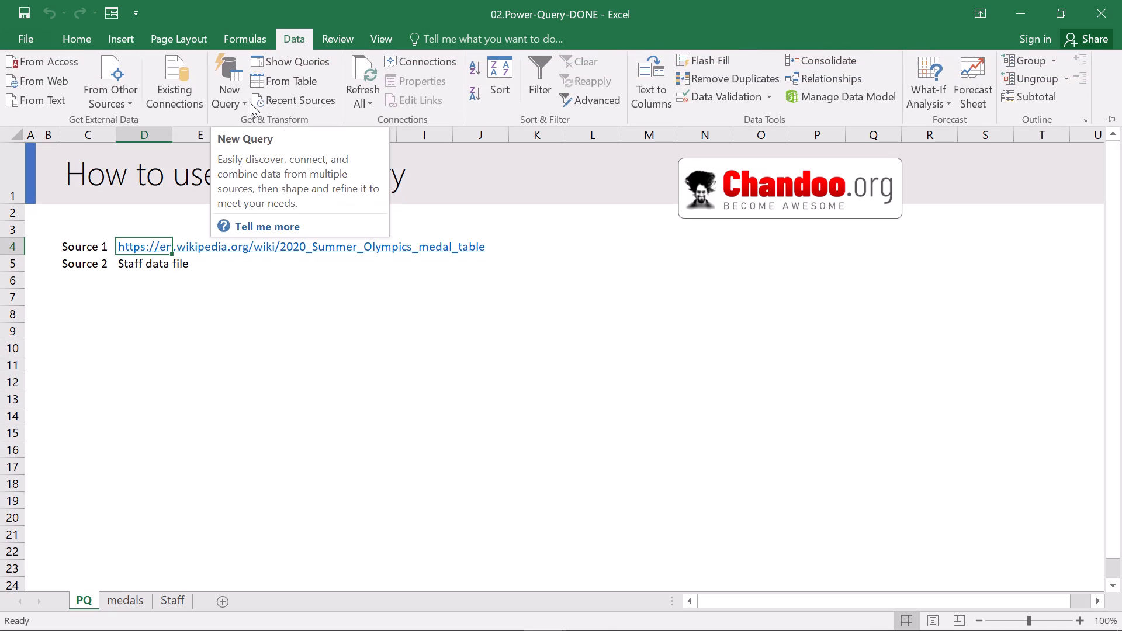
{"action": "left_click", "coordinate": [241, 104]}
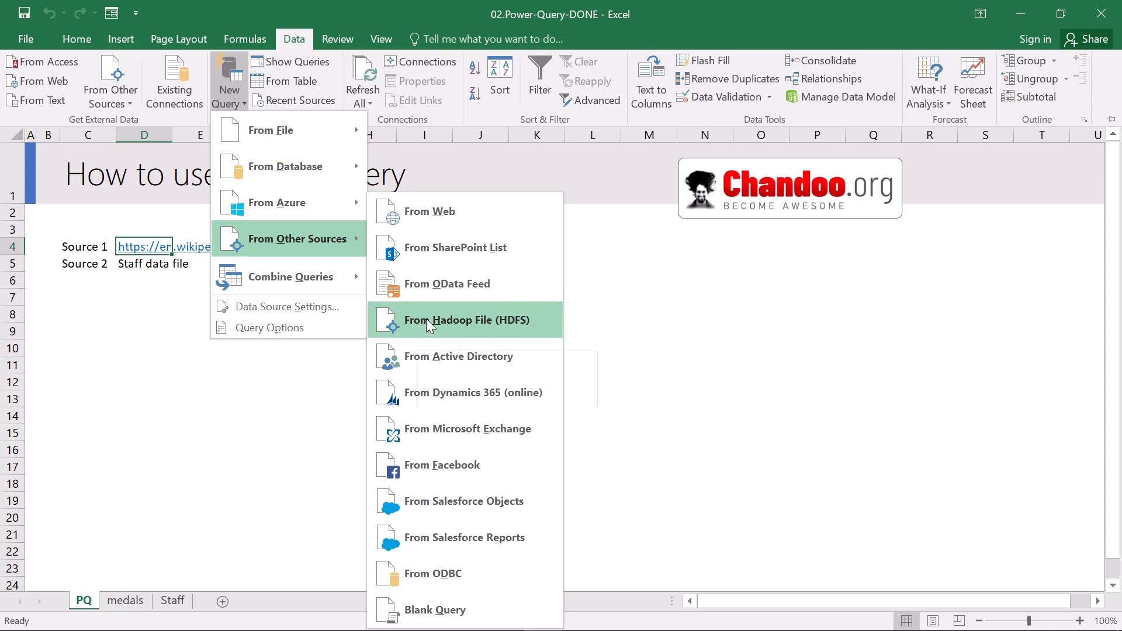
{"action": "left_click", "coordinate": [449, 210]}
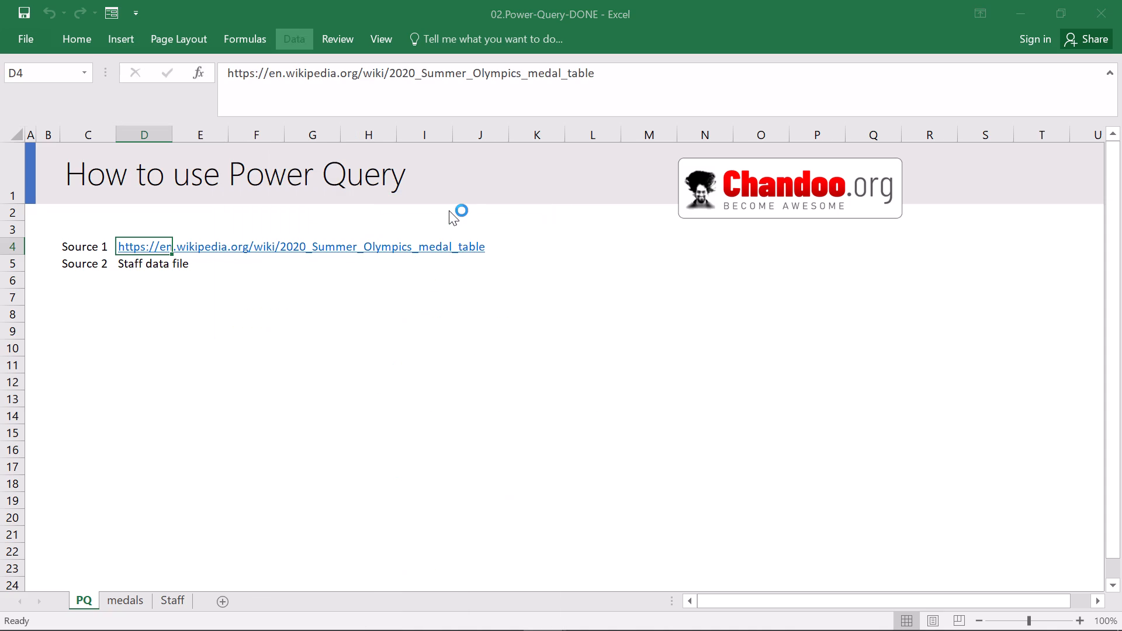
{"action": "left_click", "coordinate": [706, 370]}
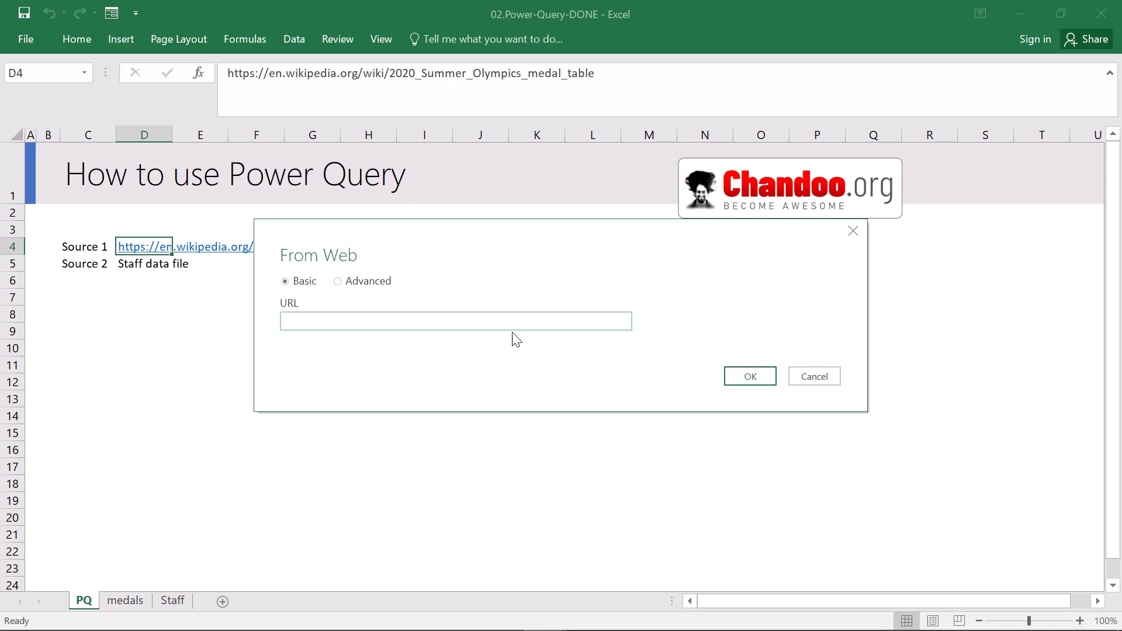
{"action": "key", "text": "ctrl+v"}
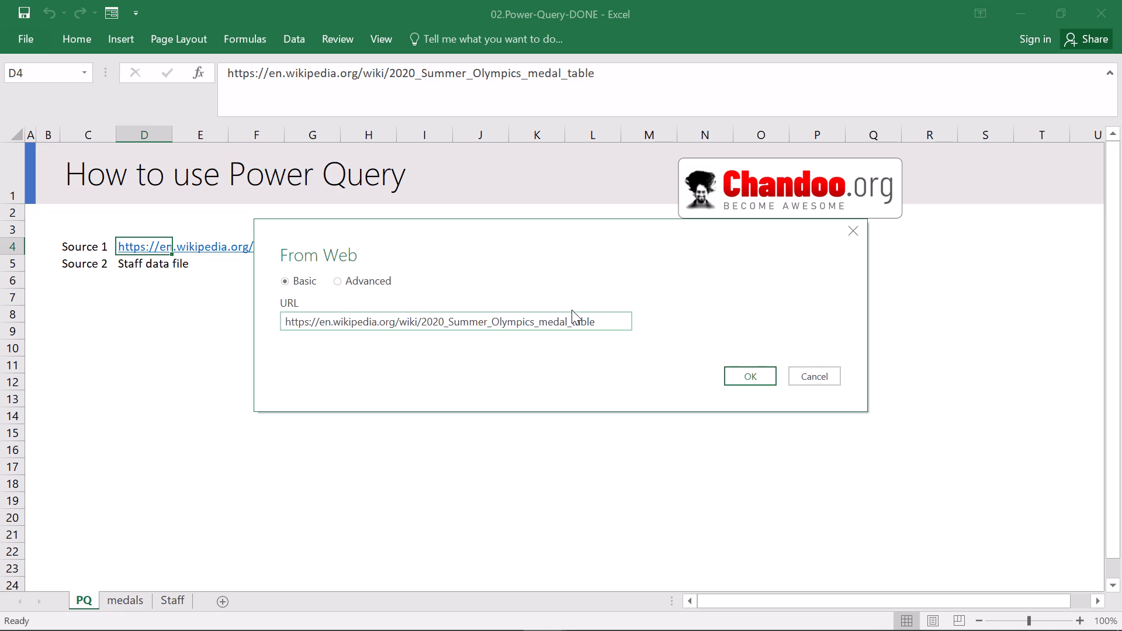
{"action": "left_click", "coordinate": [740, 376]}
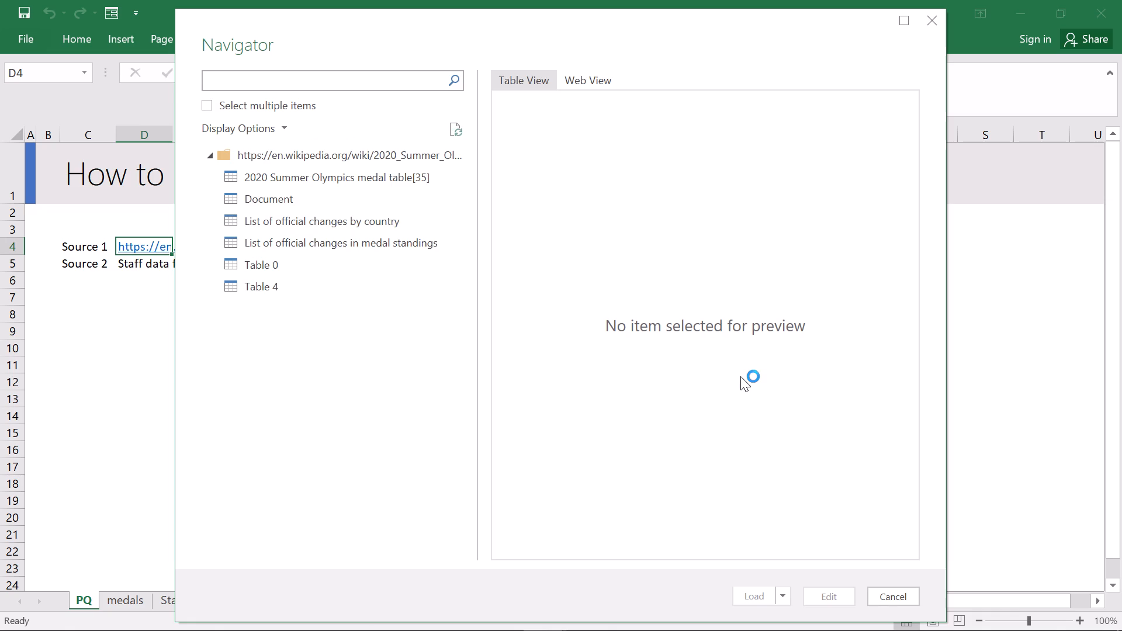
Open the table 2020 Summer Olympics medal table[35] for editing in the Power Query Editor and maximise the editor window.
{"action": "triple_click", "coordinate": [242, 181]}
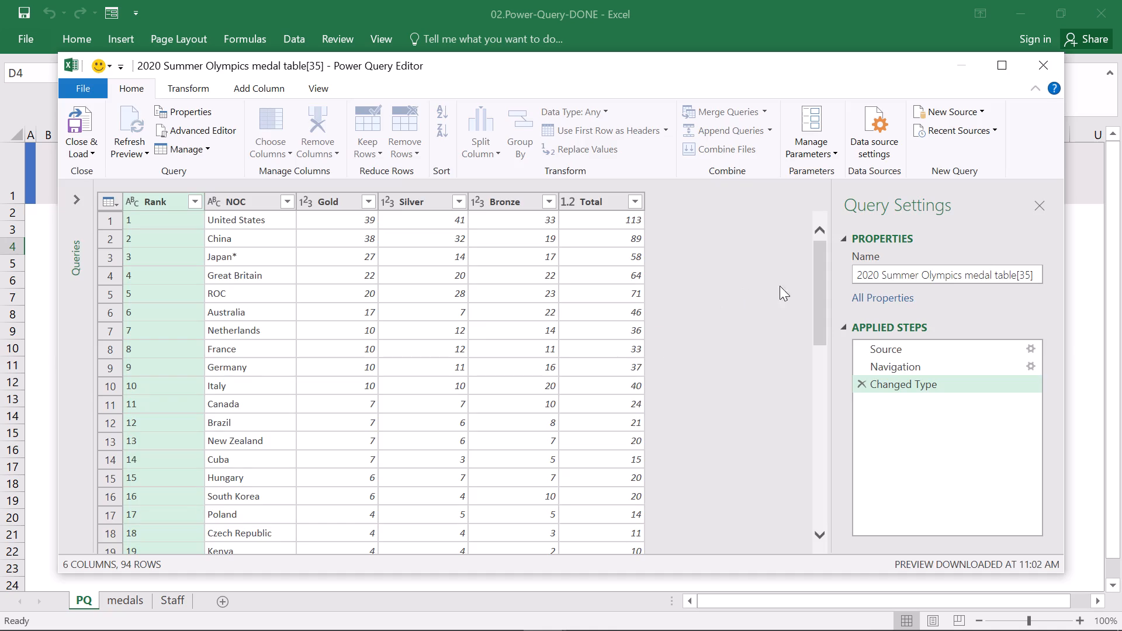
{"action": "left_click", "coordinate": [1009, 61]}
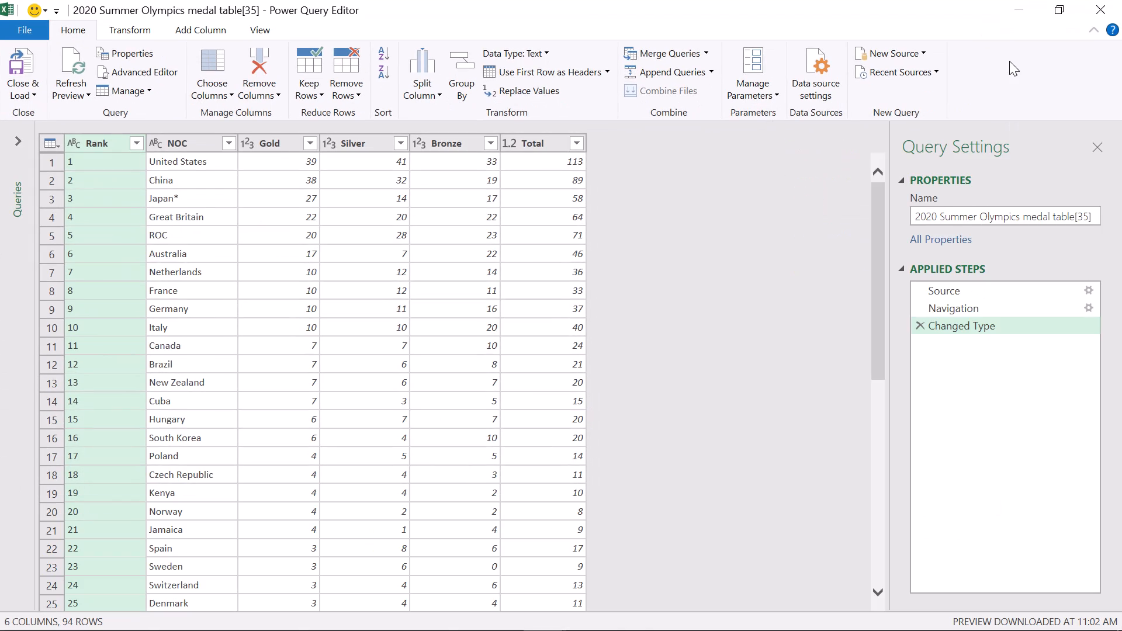
Look through the medal table's rows and columns in the Power Query Editor preview.
{"action": "scroll", "coordinate": [605, 331], "scroll_direction": "right", "scroll_amount": 1}
{"action": "scroll", "coordinate": [605, 331], "scroll_direction": "down", "scroll_amount": 1}
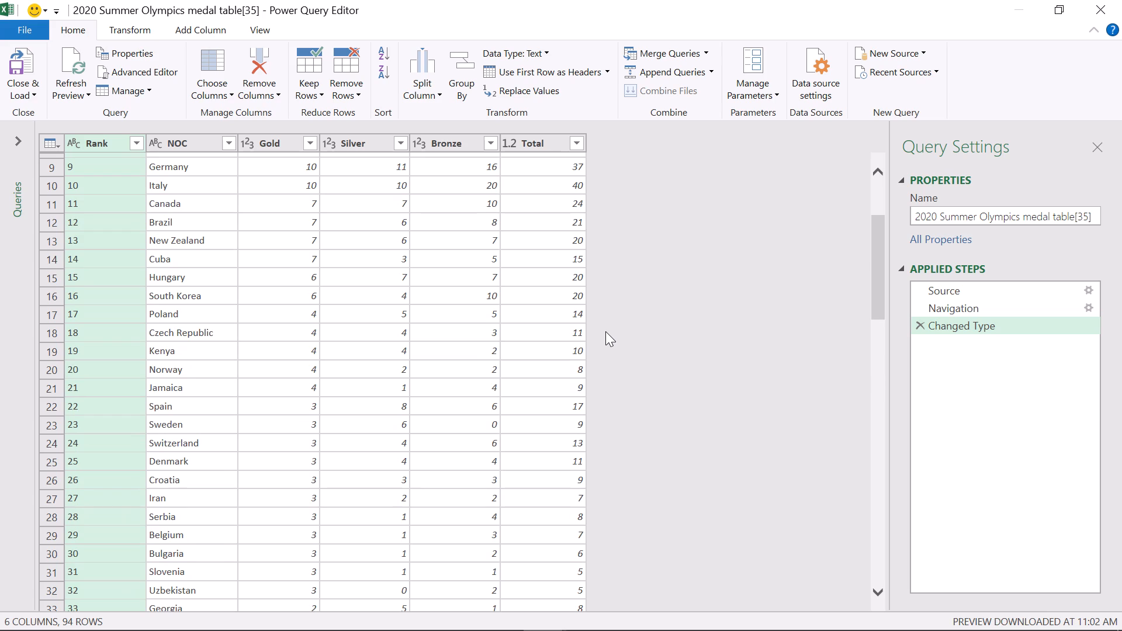
{"action": "scroll", "coordinate": [605, 331], "scroll_direction": "up", "scroll_amount": 1}
{"action": "scroll", "coordinate": [605, 331], "scroll_direction": "down", "scroll_amount": 1}
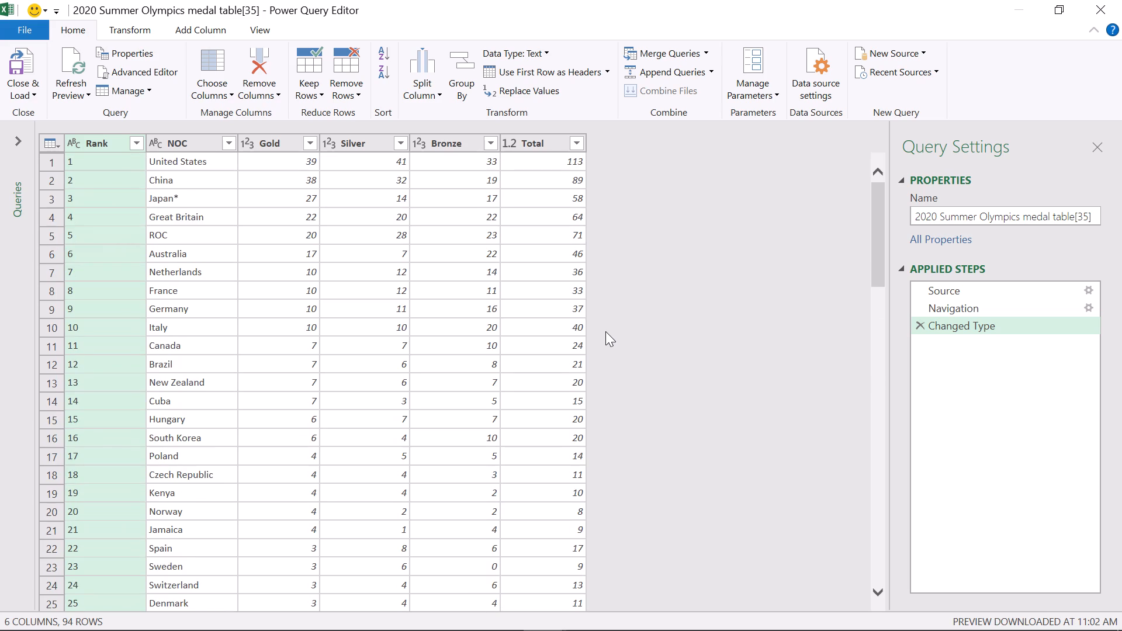
{"action": "scroll", "coordinate": [605, 331], "scroll_direction": "down", "scroll_amount": 1}
{"action": "scroll", "coordinate": [605, 331], "scroll_direction": "up", "scroll_amount": 4}
{"action": "scroll", "coordinate": [412, 288], "scroll_direction": "up", "scroll_amount": 1}
{"action": "scroll", "coordinate": [412, 288], "scroll_direction": "down", "scroll_amount": 2}
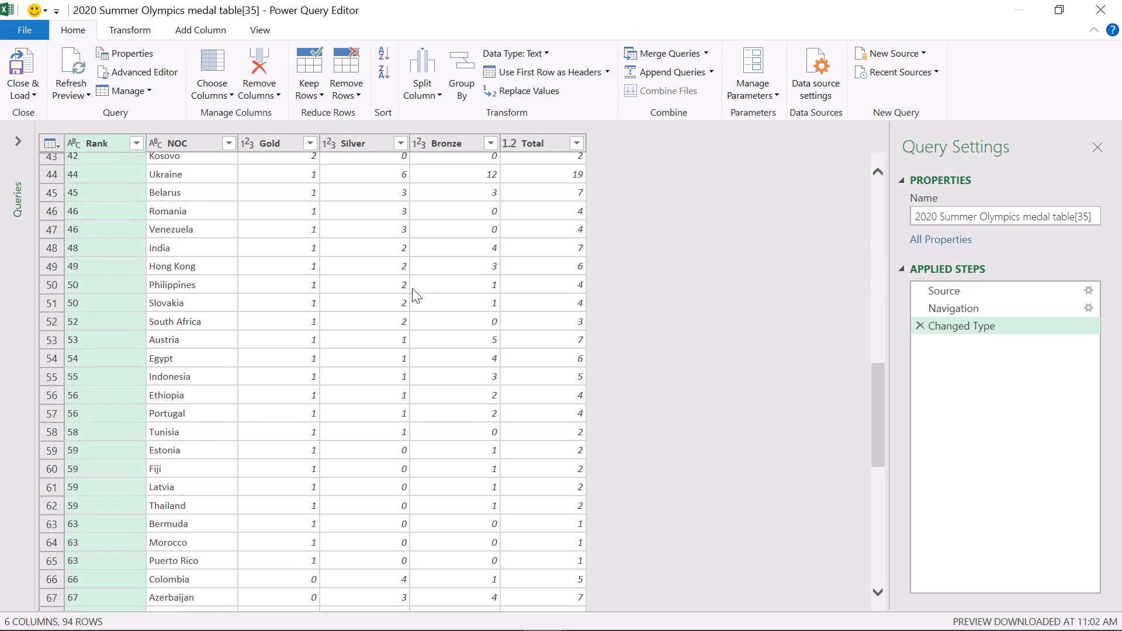
{"action": "scroll", "coordinate": [412, 288], "scroll_direction": "down", "scroll_amount": 1}
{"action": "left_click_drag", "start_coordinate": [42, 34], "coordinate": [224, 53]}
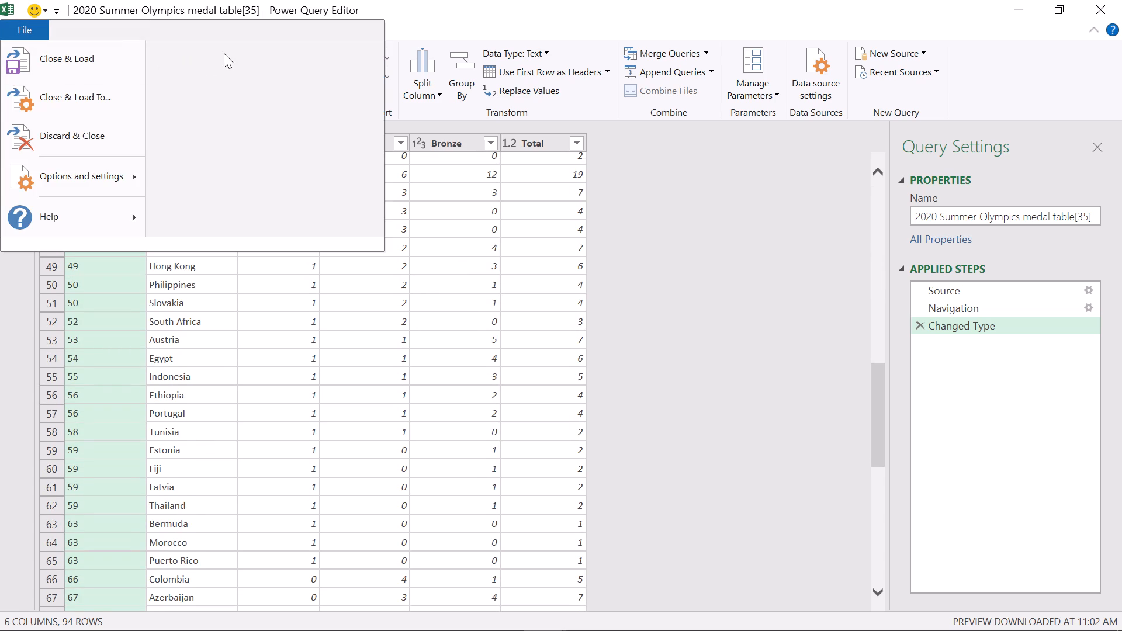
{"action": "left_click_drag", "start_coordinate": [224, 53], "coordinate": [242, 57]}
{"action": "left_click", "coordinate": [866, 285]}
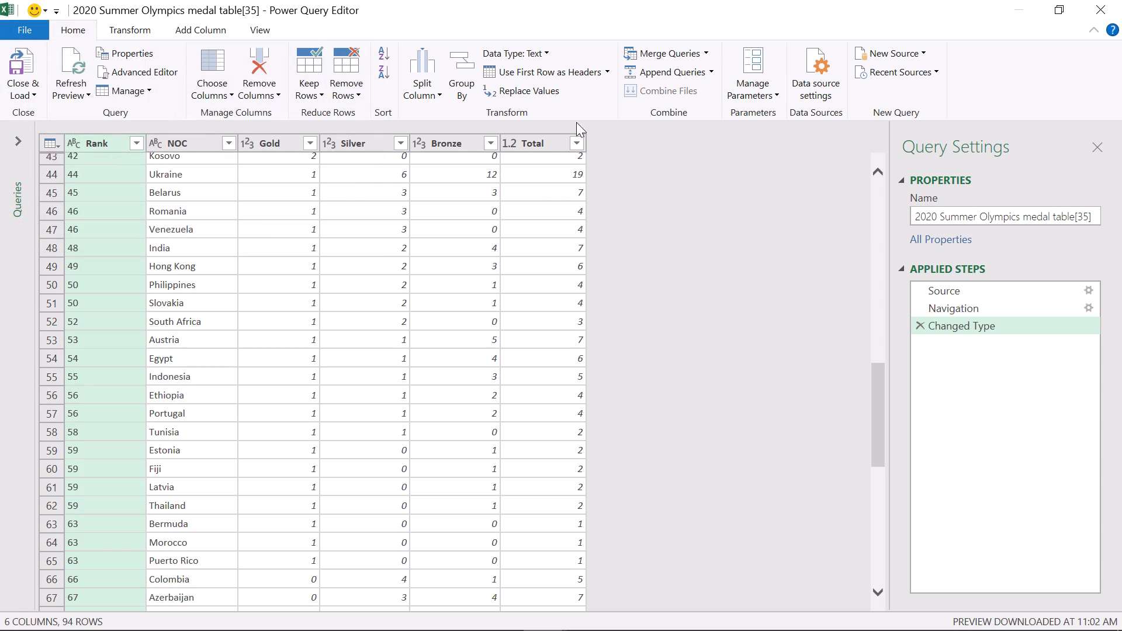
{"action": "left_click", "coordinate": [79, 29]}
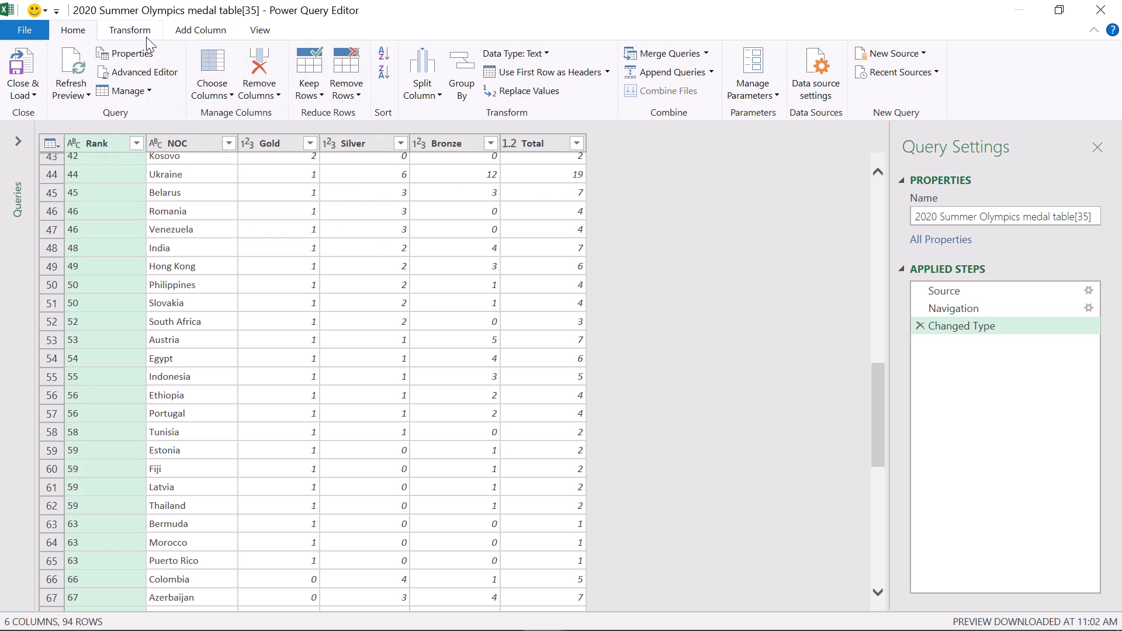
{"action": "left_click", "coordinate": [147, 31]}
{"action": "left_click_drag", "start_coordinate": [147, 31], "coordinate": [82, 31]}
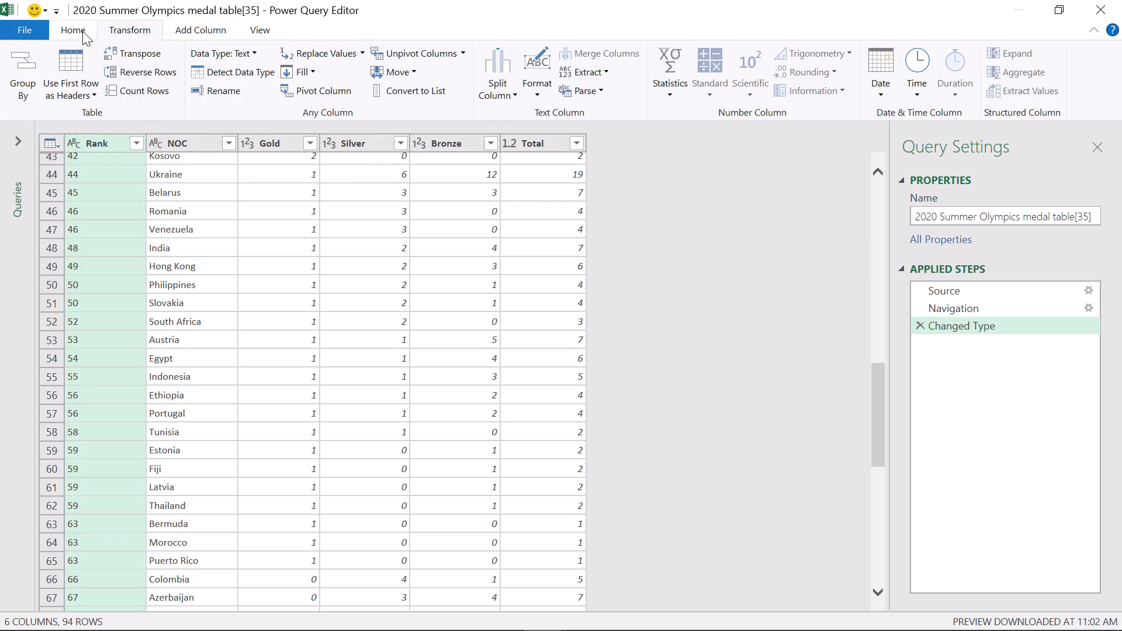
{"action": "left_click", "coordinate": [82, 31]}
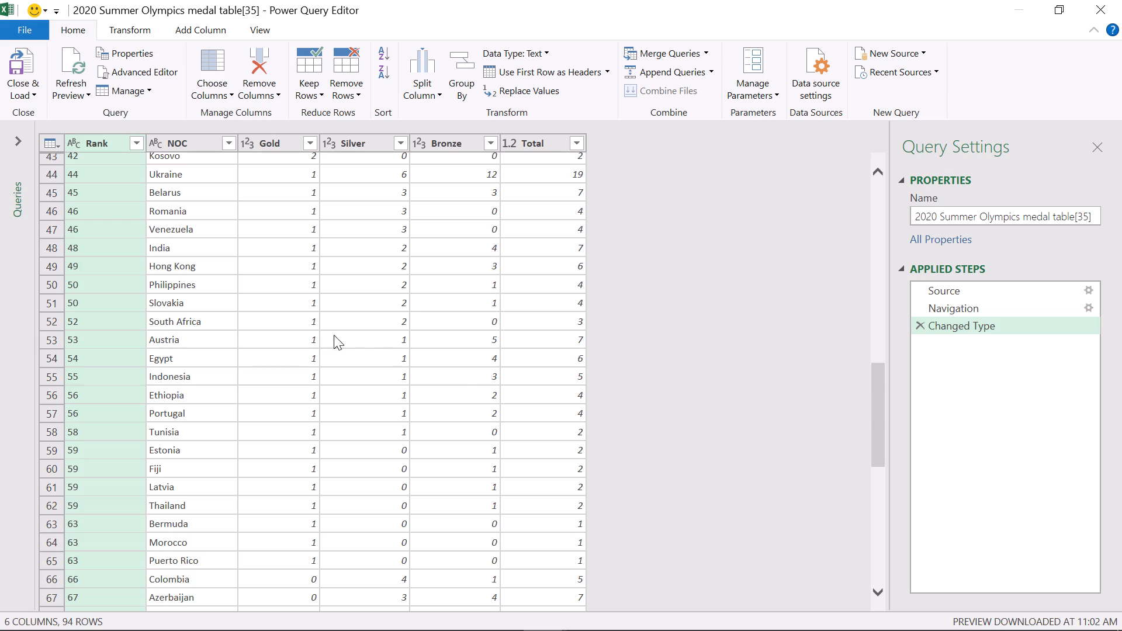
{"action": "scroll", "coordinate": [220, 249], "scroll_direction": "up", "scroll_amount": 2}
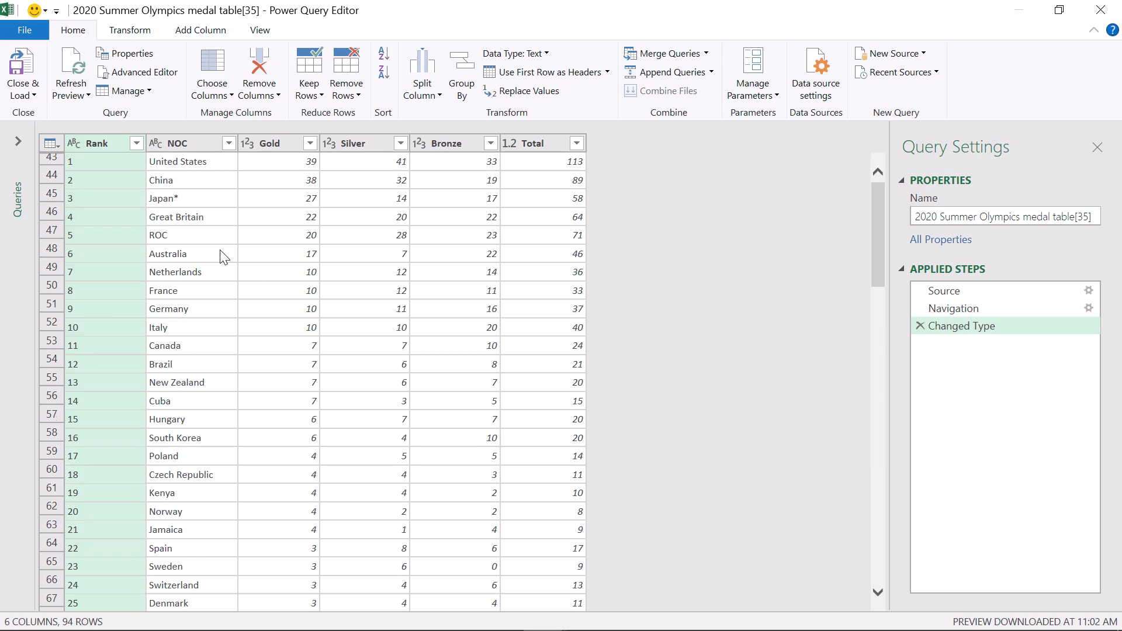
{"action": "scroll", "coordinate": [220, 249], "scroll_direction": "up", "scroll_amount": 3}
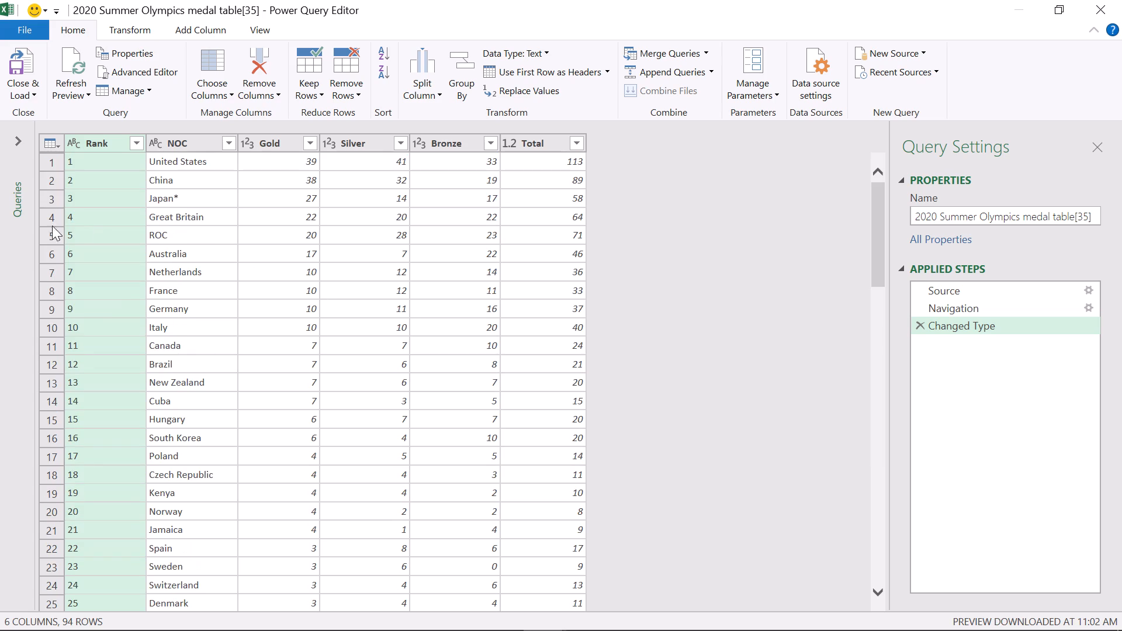
Expand the list of queries and select the 2020 Summer Olympics medal table[35] query.
{"action": "left_click", "coordinate": [24, 141]}
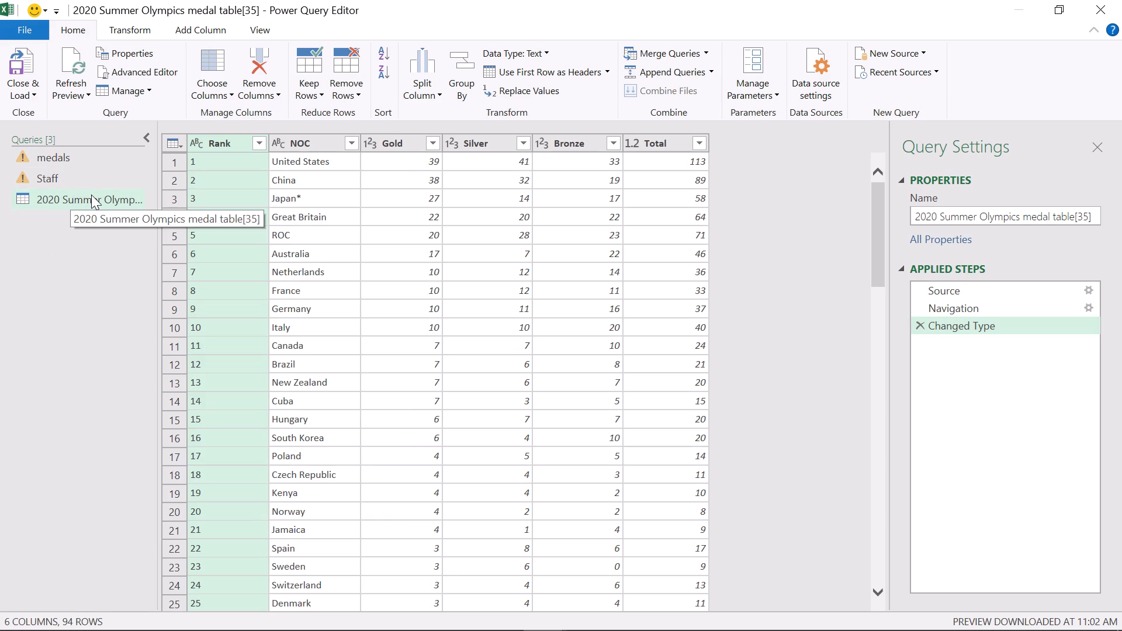
{"action": "left_click", "coordinate": [113, 204]}
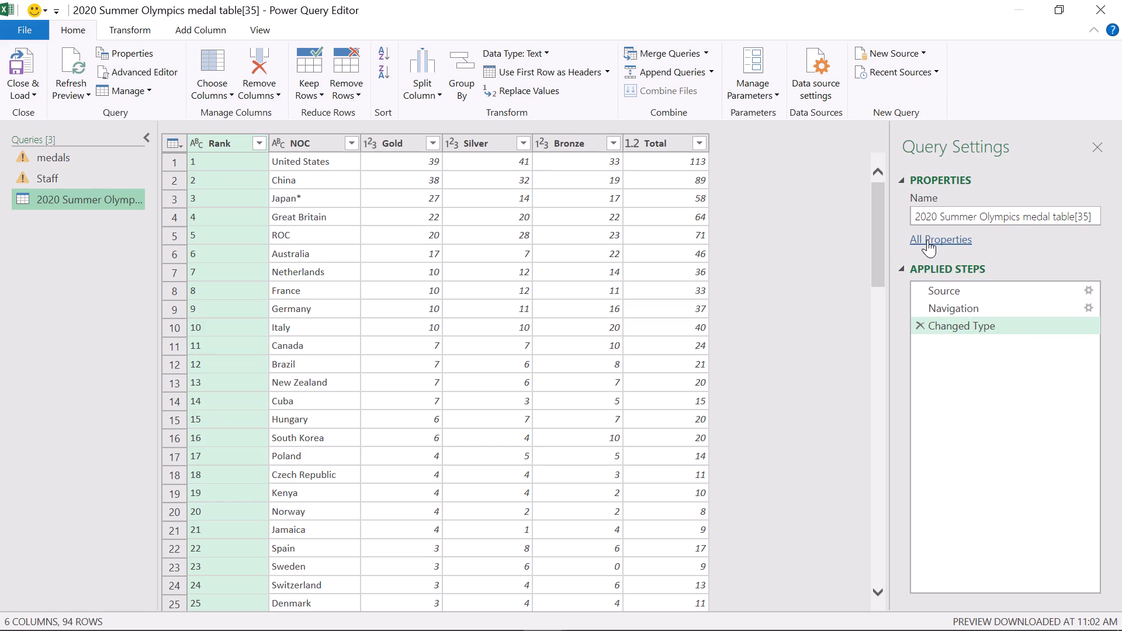
Examine the query's data at the Source applied step and then at the Navigation applied step.
{"action": "scroll", "coordinate": [927, 240], "scroll_direction": "down", "scroll_amount": 3}
{"action": "left_click", "coordinate": [951, 283]}
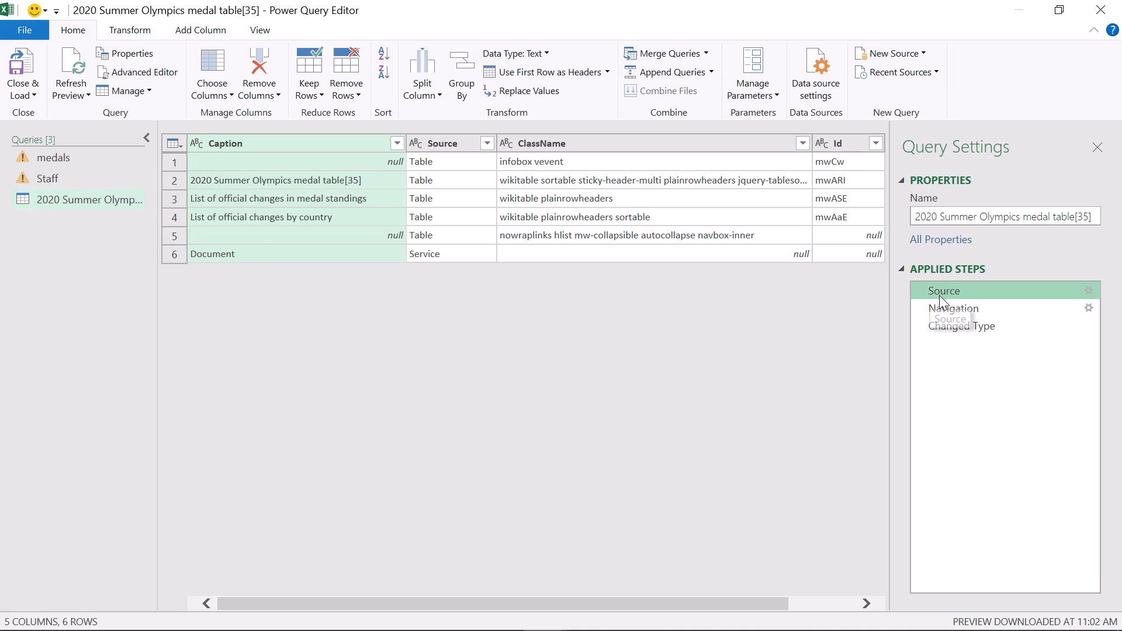
{"action": "left_click", "coordinate": [946, 296]}
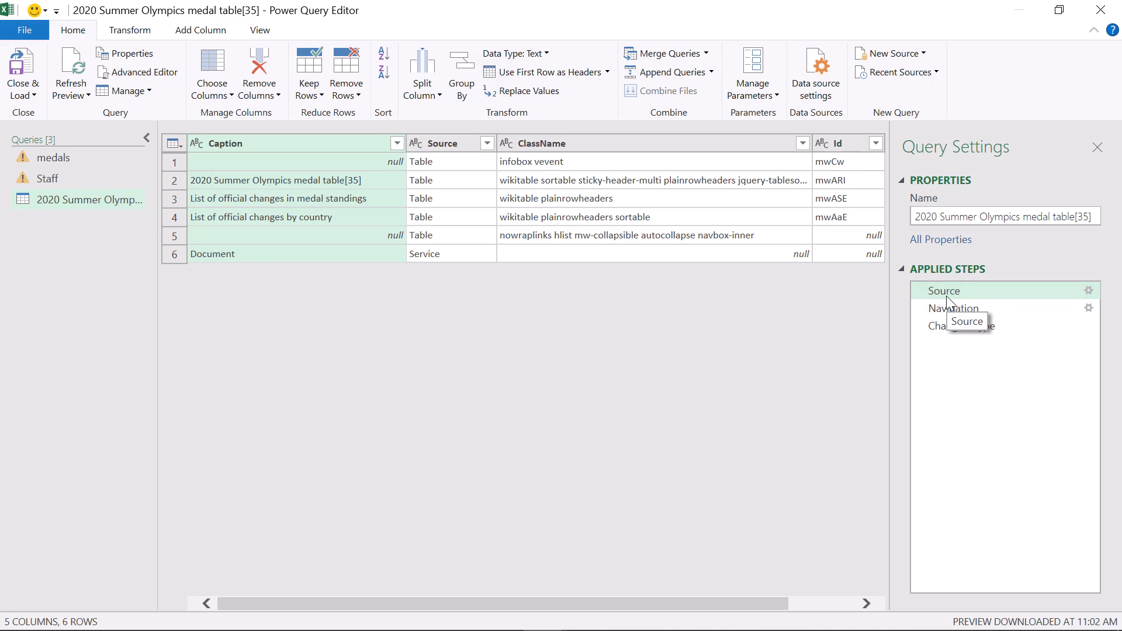
{"action": "left_click", "coordinate": [953, 313]}
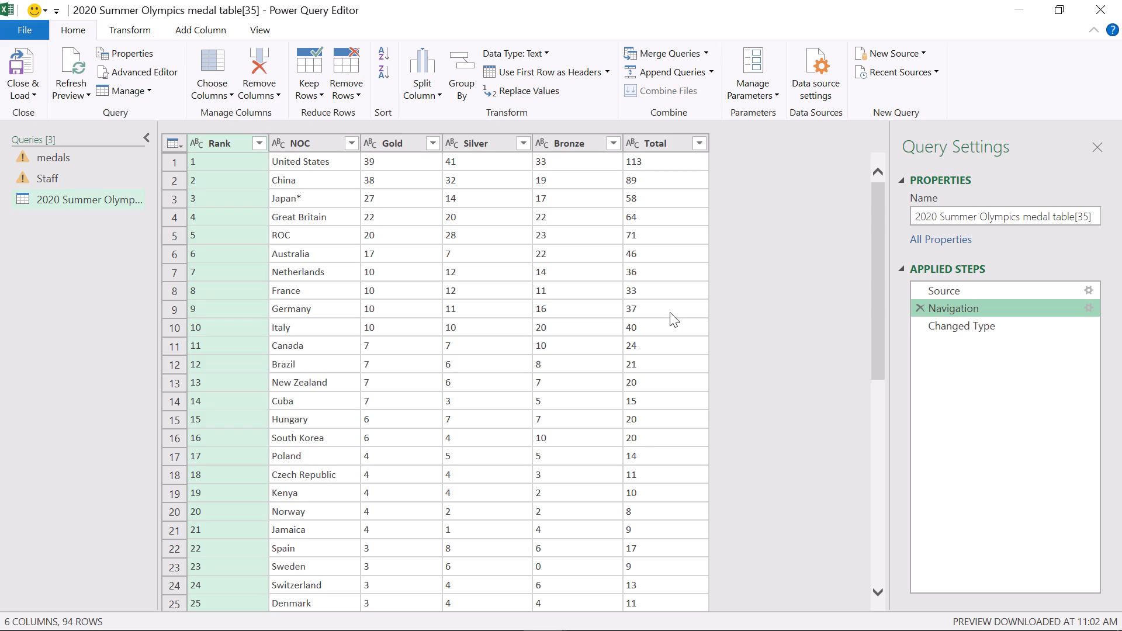
{"action": "scroll", "coordinate": [624, 275], "scroll_direction": "up", "scroll_amount": 1}
{"action": "scroll", "coordinate": [384, 167], "scroll_direction": "up", "scroll_amount": 3}
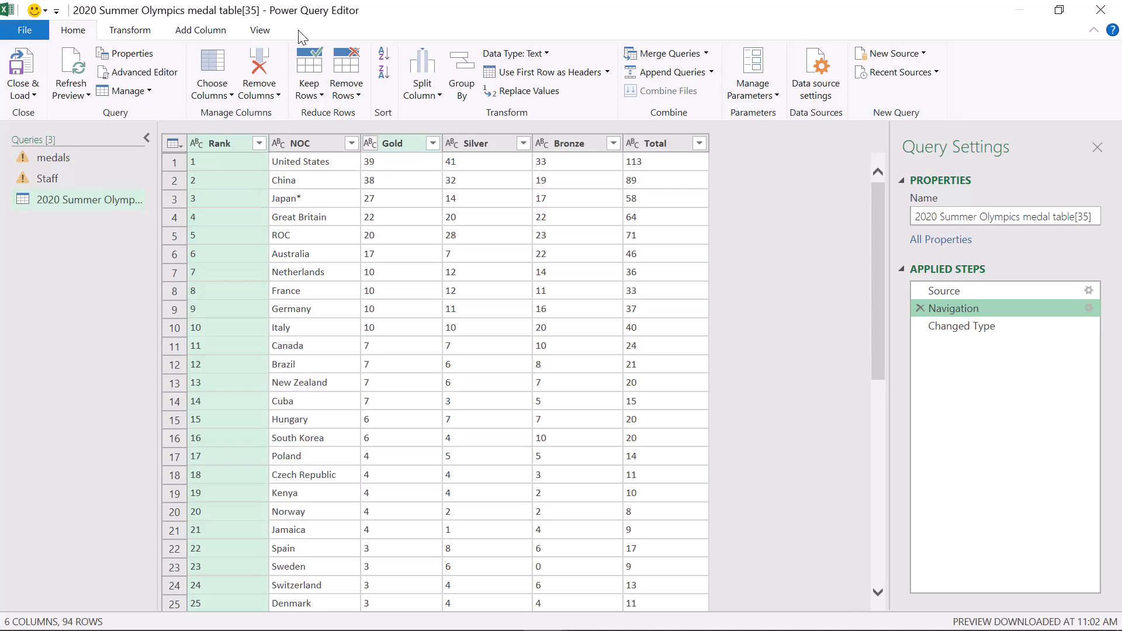
Turn on the formula bar in the Power Query Editor.
{"action": "left_click", "coordinate": [255, 32]}
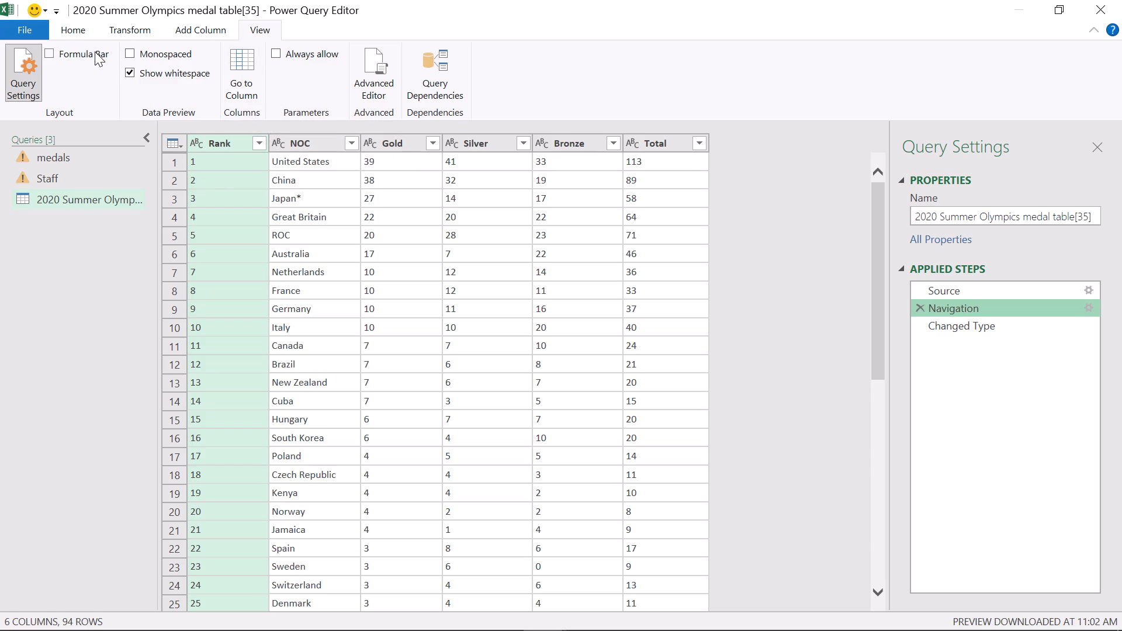
{"action": "left_click", "coordinate": [53, 54]}
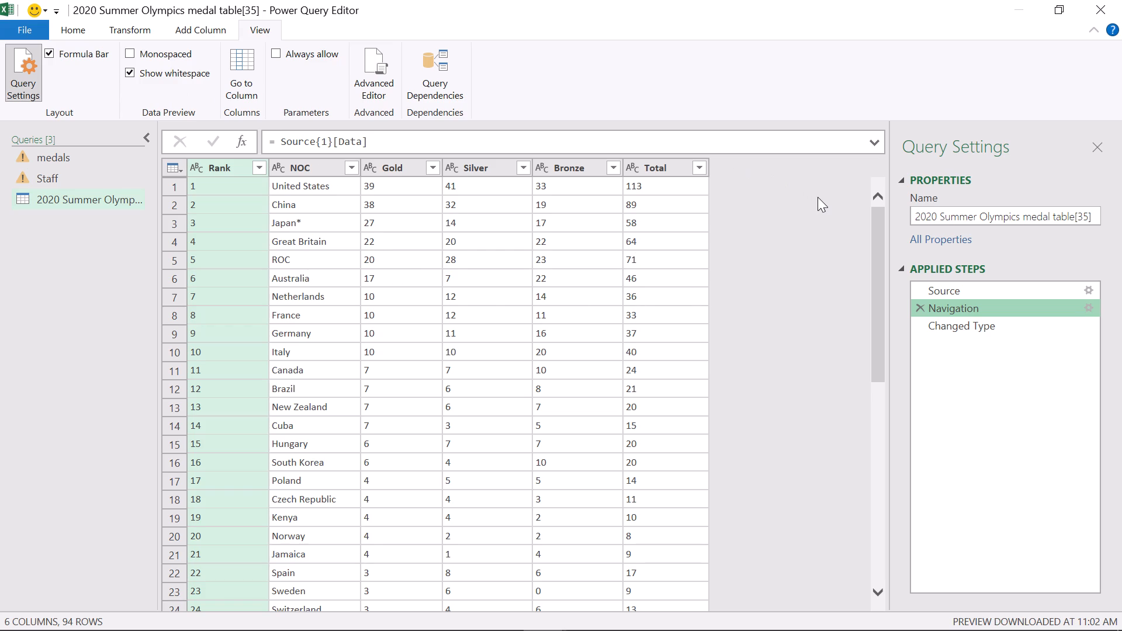
Look through the medal table's rows and columns at the Navigation step.
{"action": "scroll", "coordinate": [818, 197], "scroll_direction": "down", "scroll_amount": 1}
{"action": "scroll", "coordinate": [818, 197], "scroll_direction": "up", "scroll_amount": 3}
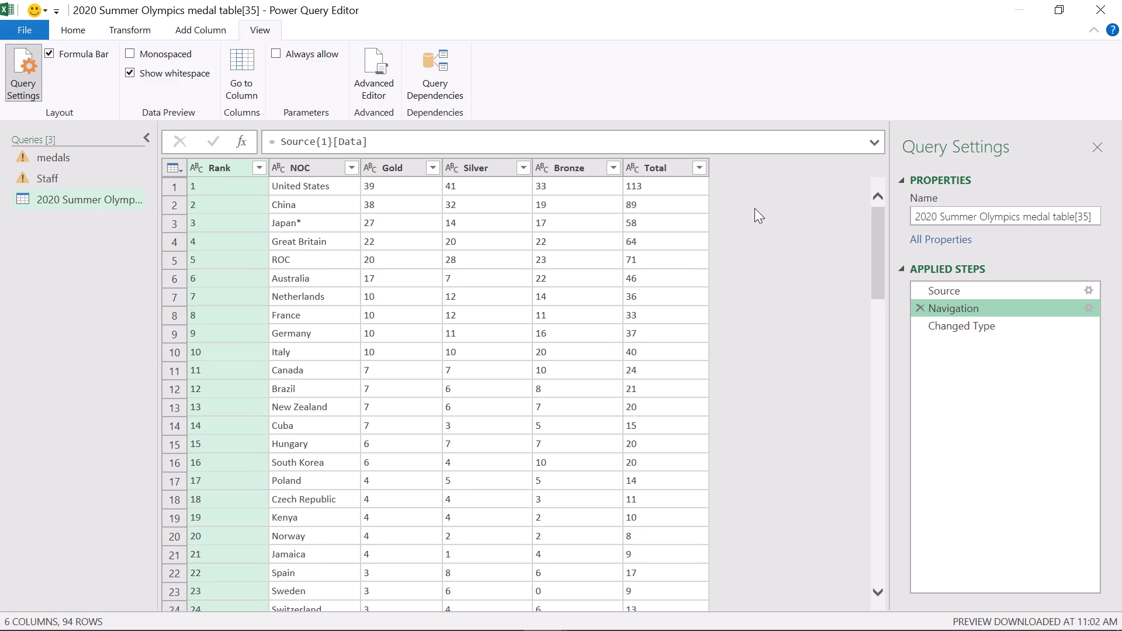
{"action": "scroll", "coordinate": [394, 247], "scroll_direction": "up", "scroll_amount": 1}
{"action": "scroll", "coordinate": [420, 223], "scroll_direction": "right", "scroll_amount": 1}
{"action": "scroll", "coordinate": [298, 285], "scroll_direction": "down", "scroll_amount": 1}
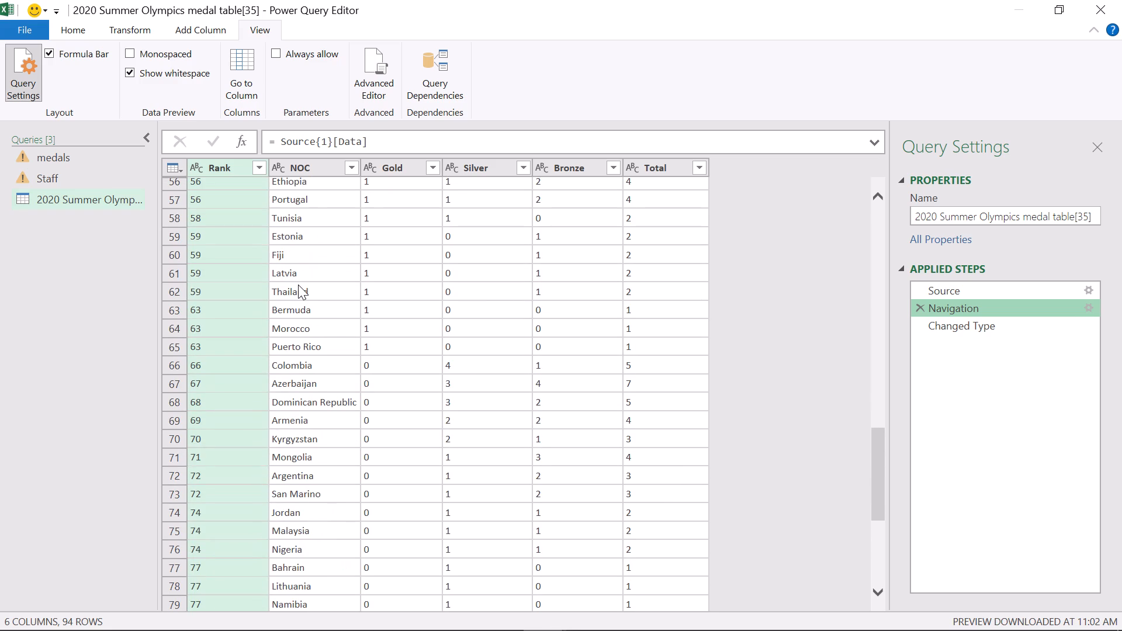
{"action": "scroll", "coordinate": [298, 285], "scroll_direction": "right", "scroll_amount": 1}
{"action": "scroll", "coordinate": [194, 227], "scroll_direction": "up", "scroll_amount": 5}
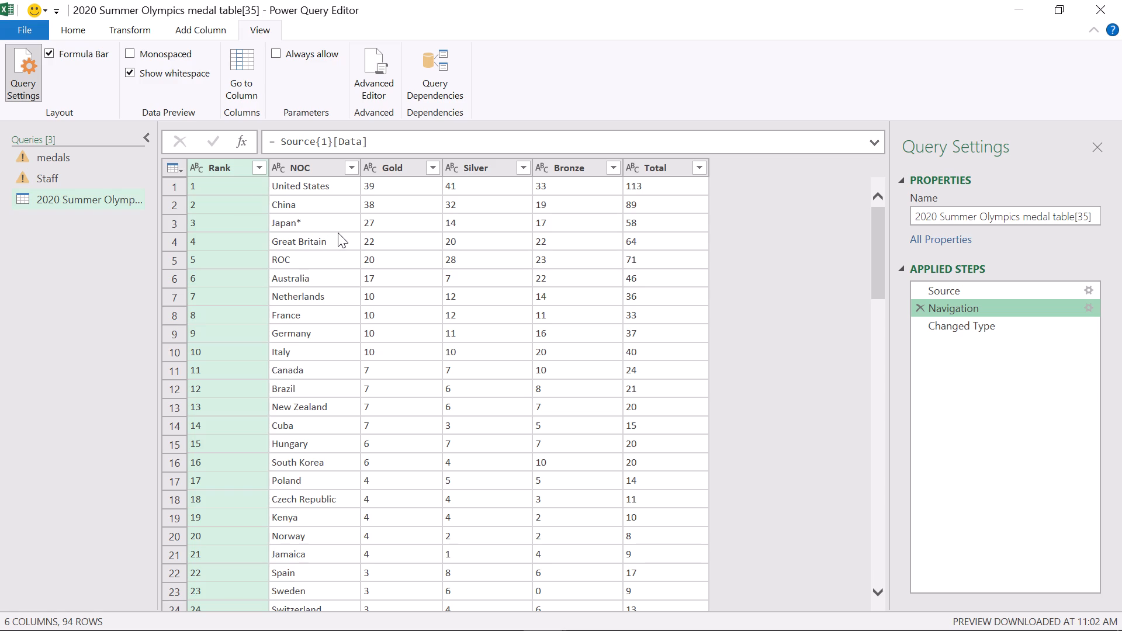
{"action": "scroll", "coordinate": [338, 234], "scroll_direction": "up", "scroll_amount": 1}
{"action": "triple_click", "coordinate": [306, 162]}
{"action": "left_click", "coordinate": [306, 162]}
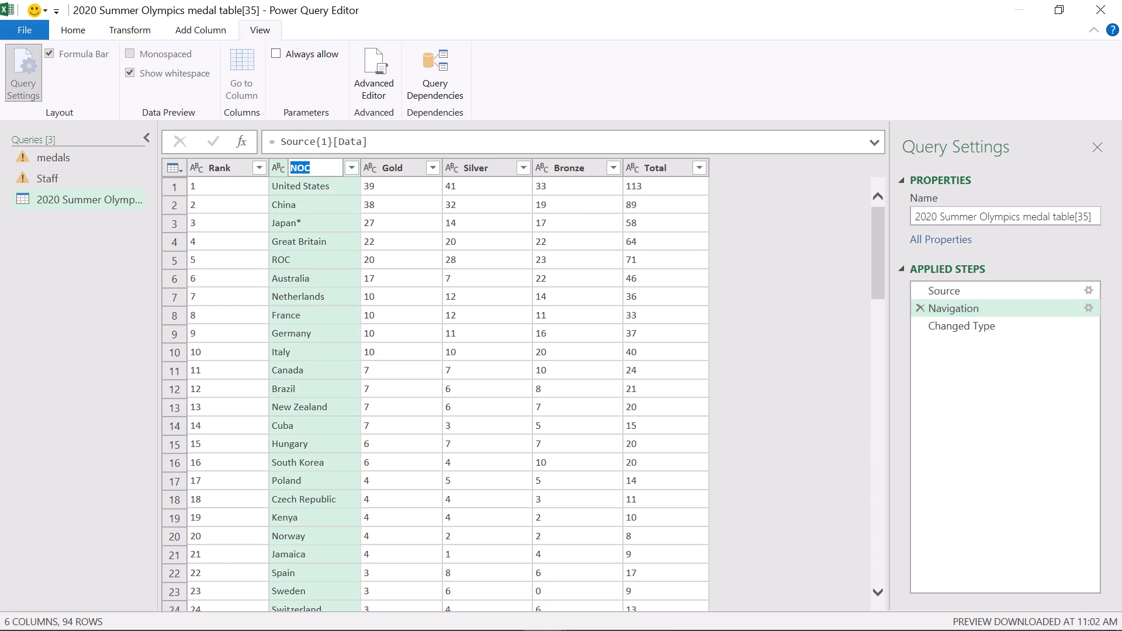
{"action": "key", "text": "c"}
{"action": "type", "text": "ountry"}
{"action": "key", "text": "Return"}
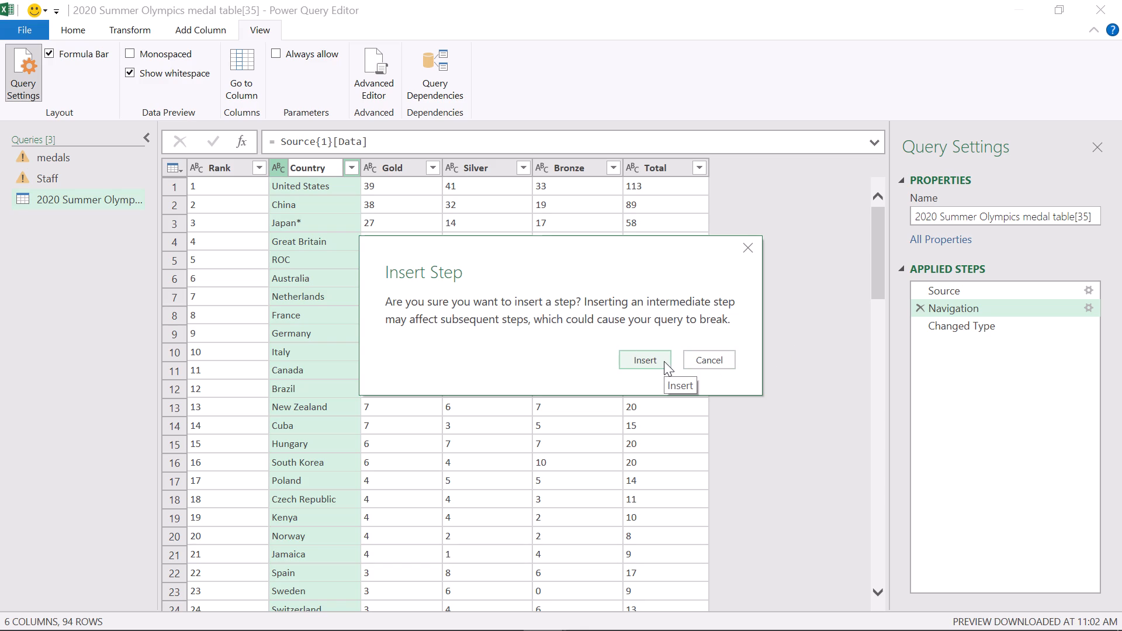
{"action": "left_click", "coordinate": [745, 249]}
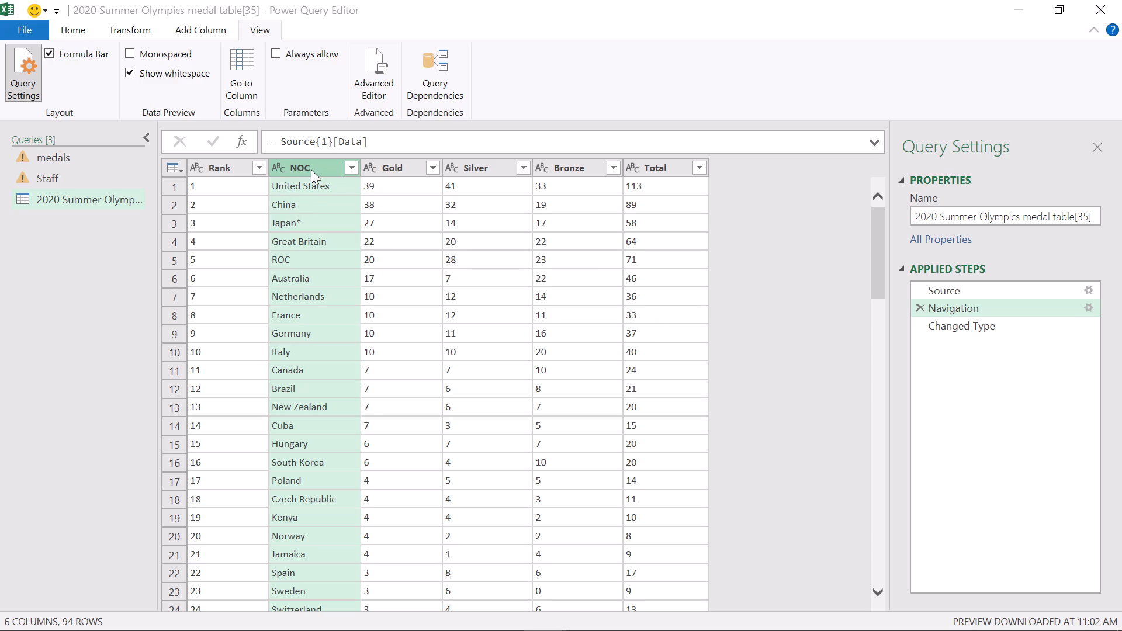
Rename the NOC column to Country, inserting the rename as an intermediate step after Navigation.
{"action": "triple_click", "coordinate": [311, 169]}
{"action": "double_click", "coordinate": [311, 169]}
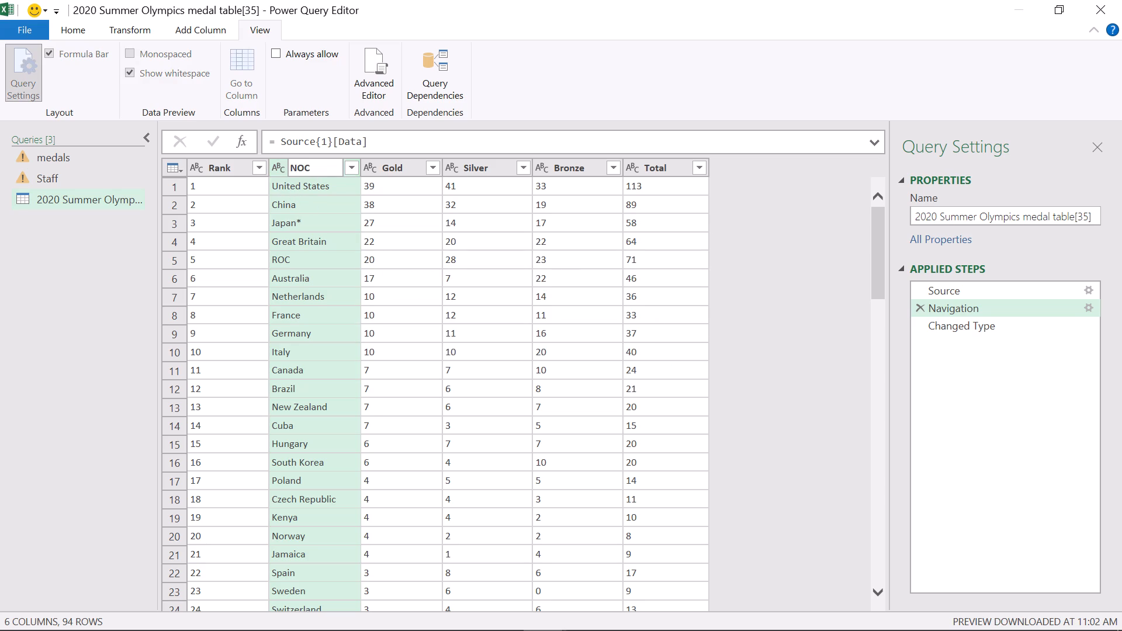
{"action": "key", "text": "BackSpace"}
{"action": "key", "text": "BackSpace"}
{"action": "key", "text": "BackSpace"}
{"action": "type", "text": "ountry"}
{"action": "key", "text": "Return"}
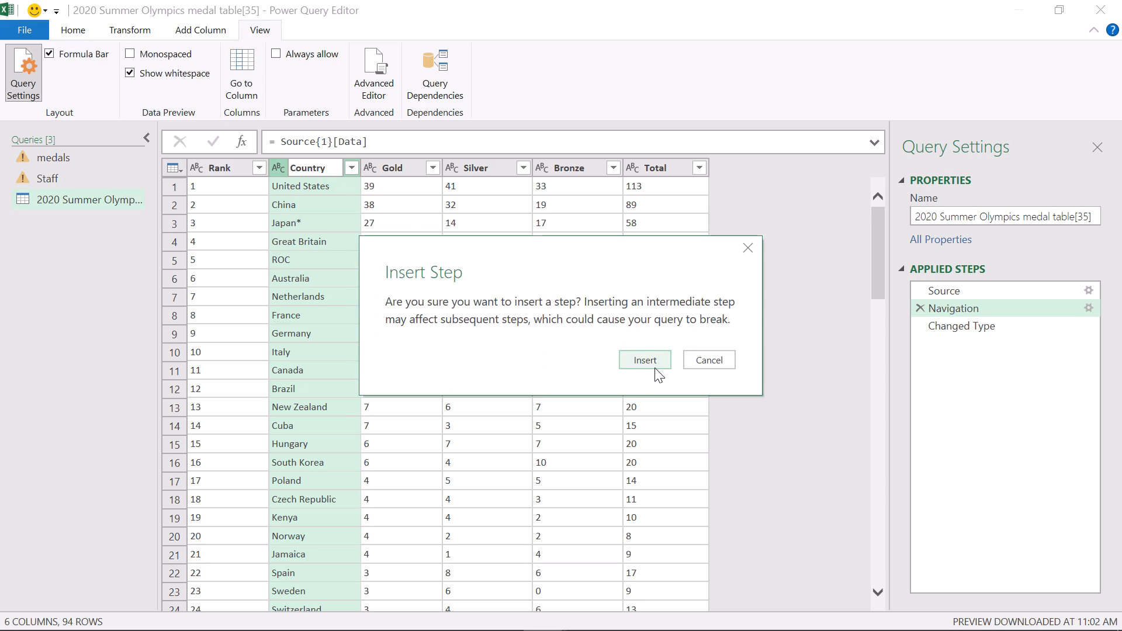
{"action": "left_click", "coordinate": [654, 365]}
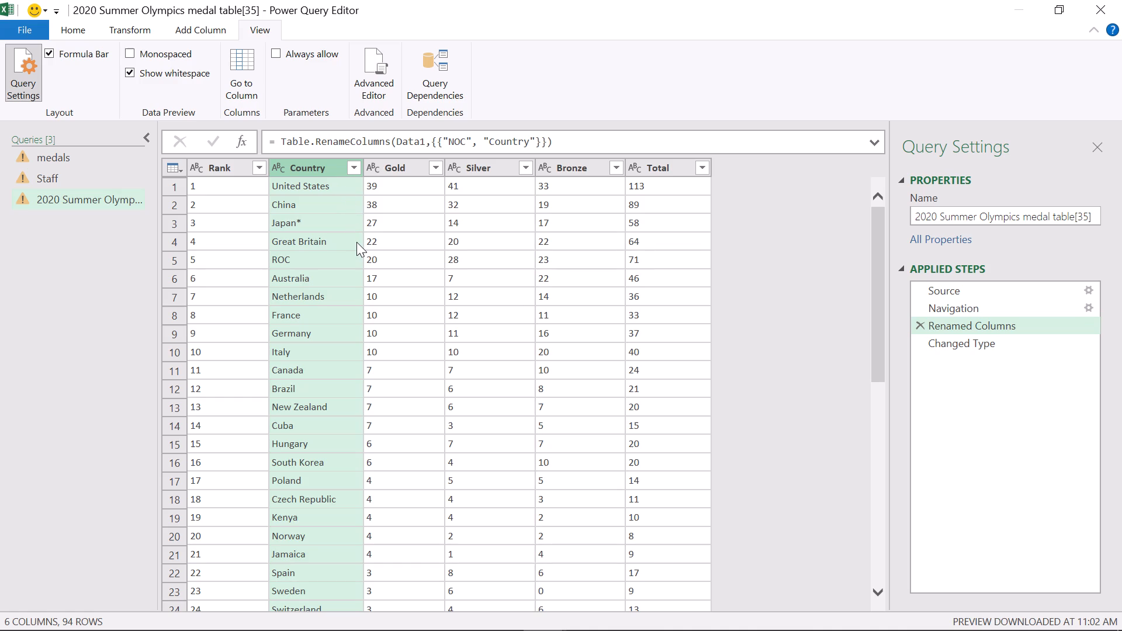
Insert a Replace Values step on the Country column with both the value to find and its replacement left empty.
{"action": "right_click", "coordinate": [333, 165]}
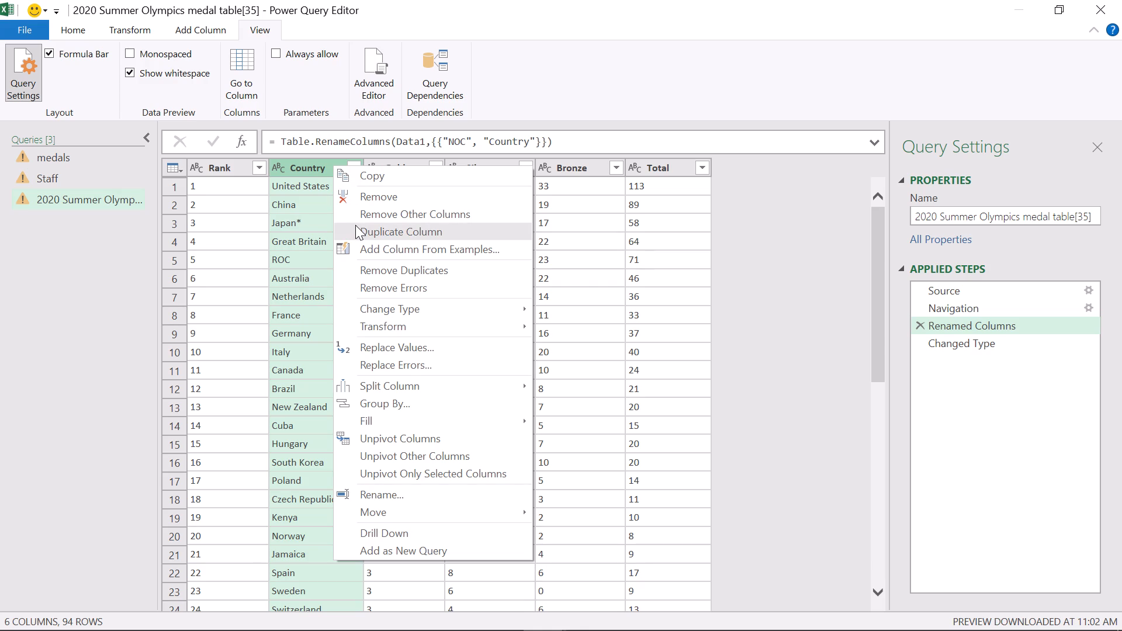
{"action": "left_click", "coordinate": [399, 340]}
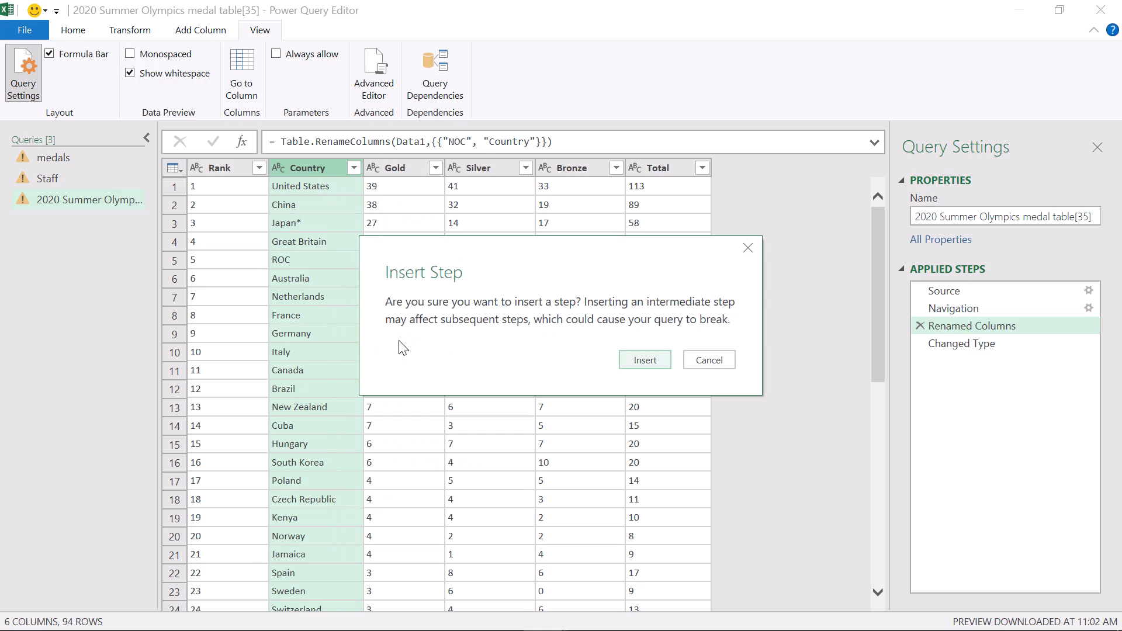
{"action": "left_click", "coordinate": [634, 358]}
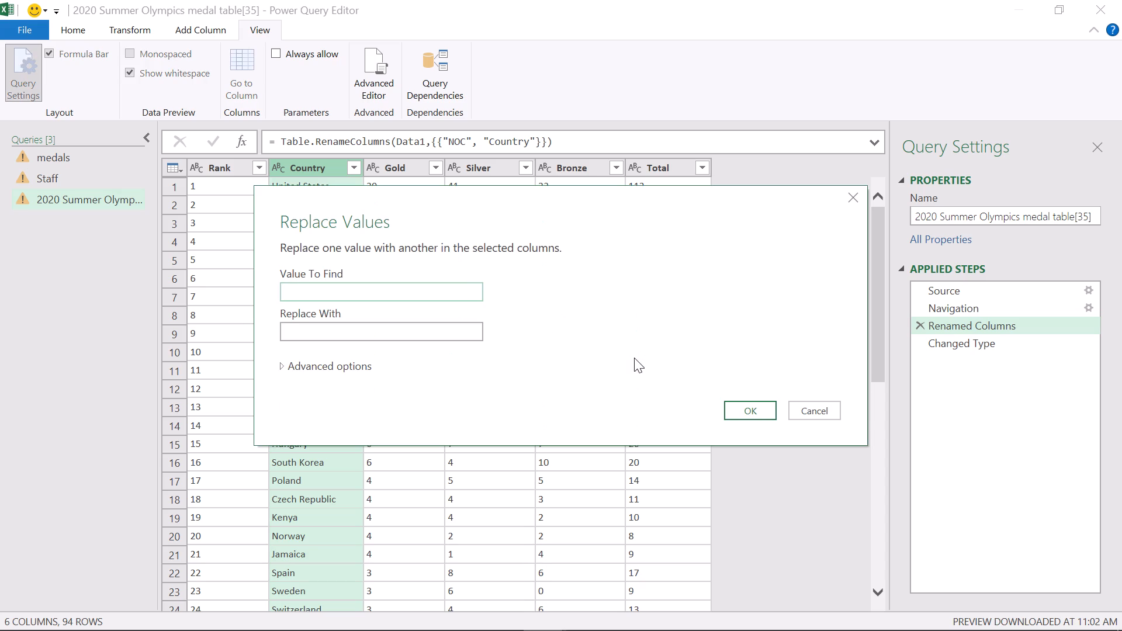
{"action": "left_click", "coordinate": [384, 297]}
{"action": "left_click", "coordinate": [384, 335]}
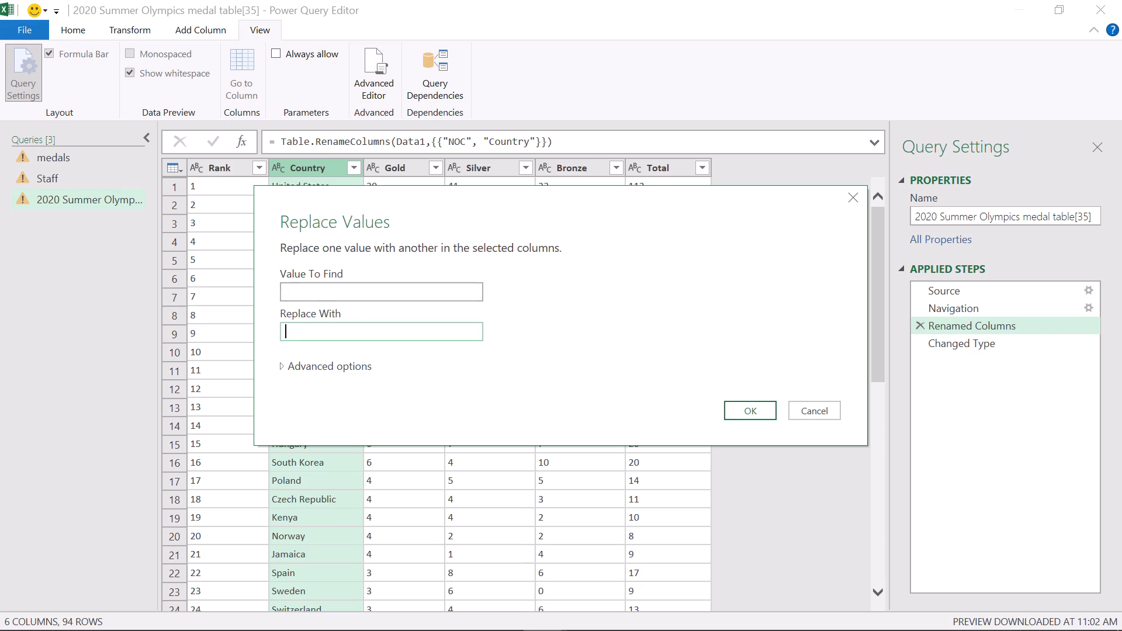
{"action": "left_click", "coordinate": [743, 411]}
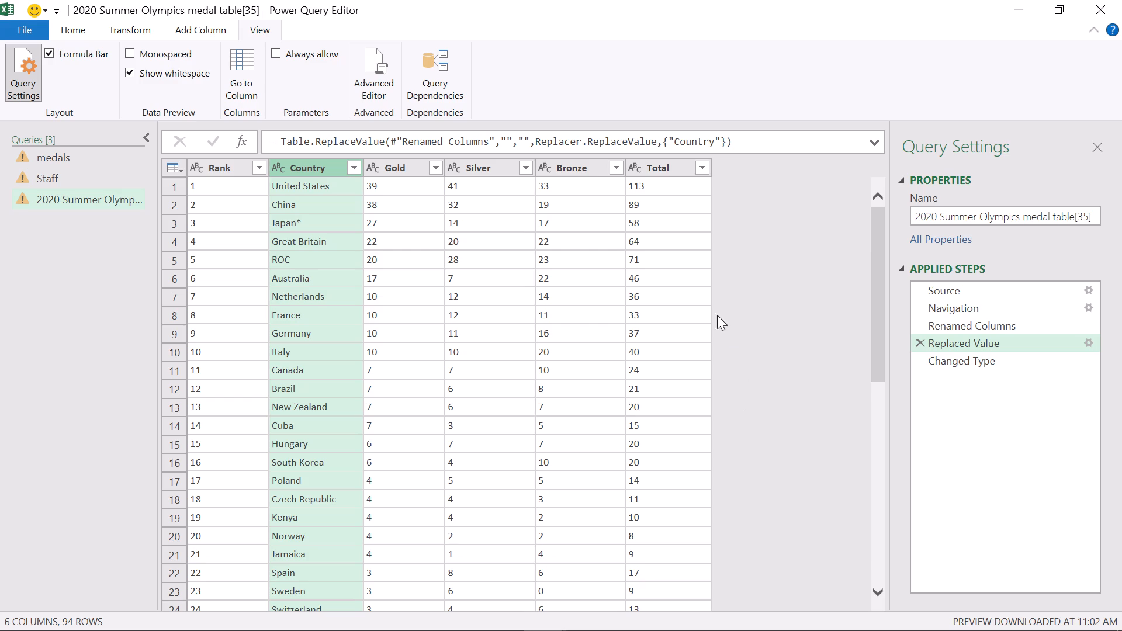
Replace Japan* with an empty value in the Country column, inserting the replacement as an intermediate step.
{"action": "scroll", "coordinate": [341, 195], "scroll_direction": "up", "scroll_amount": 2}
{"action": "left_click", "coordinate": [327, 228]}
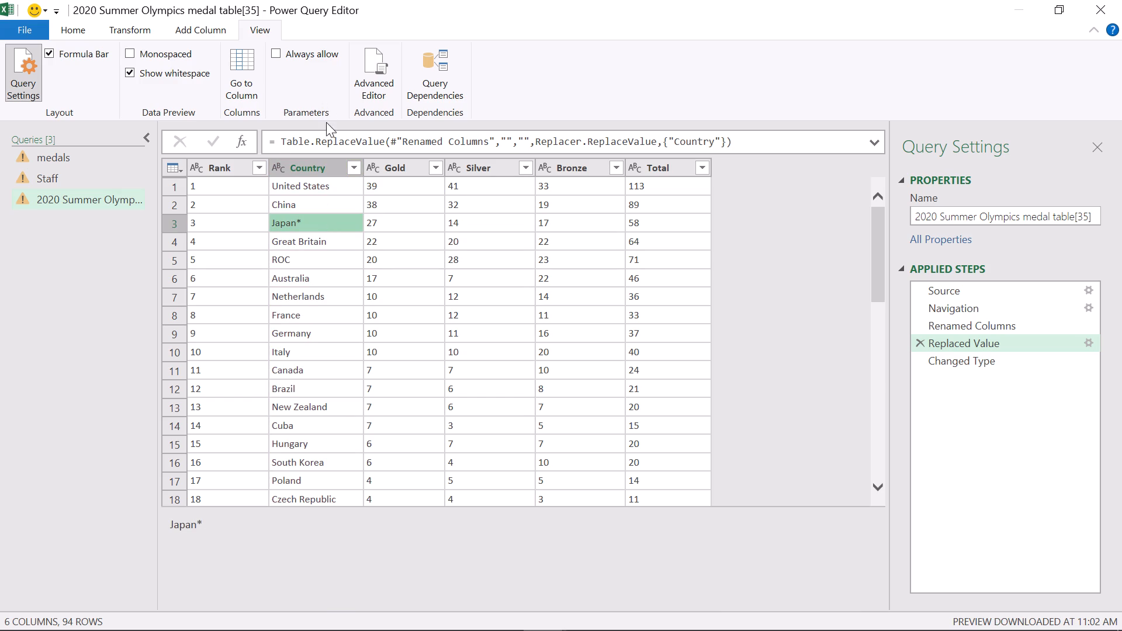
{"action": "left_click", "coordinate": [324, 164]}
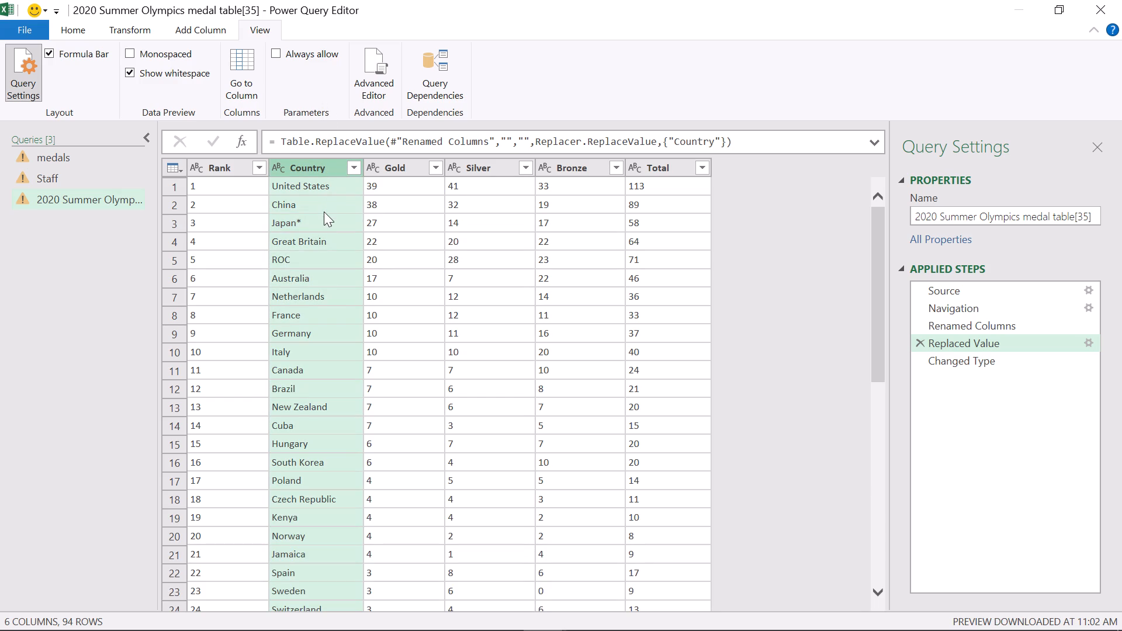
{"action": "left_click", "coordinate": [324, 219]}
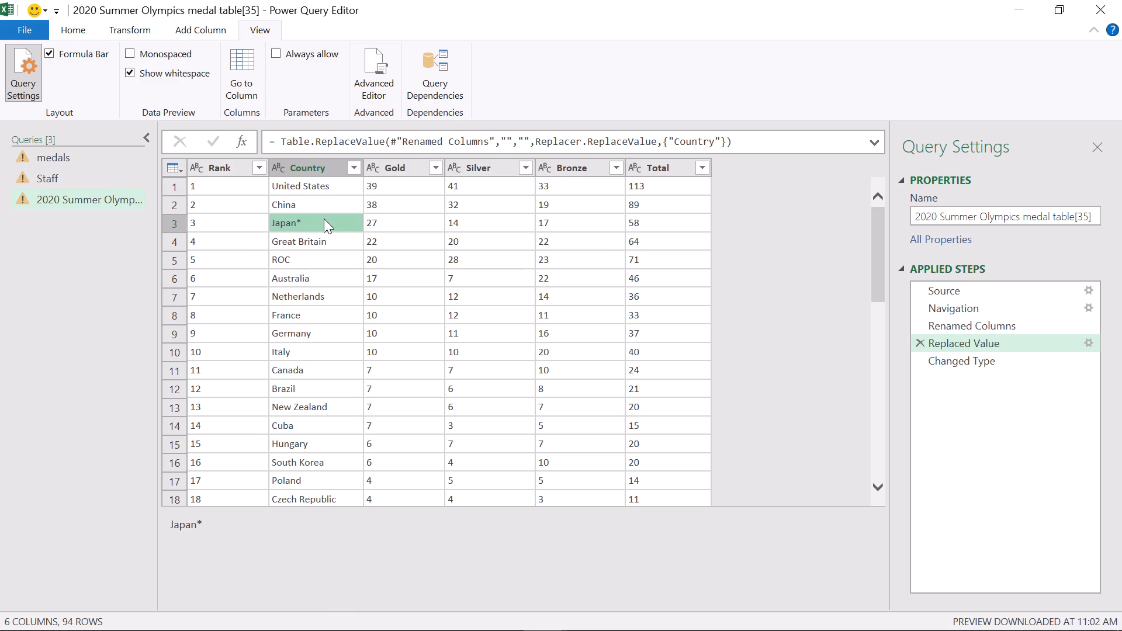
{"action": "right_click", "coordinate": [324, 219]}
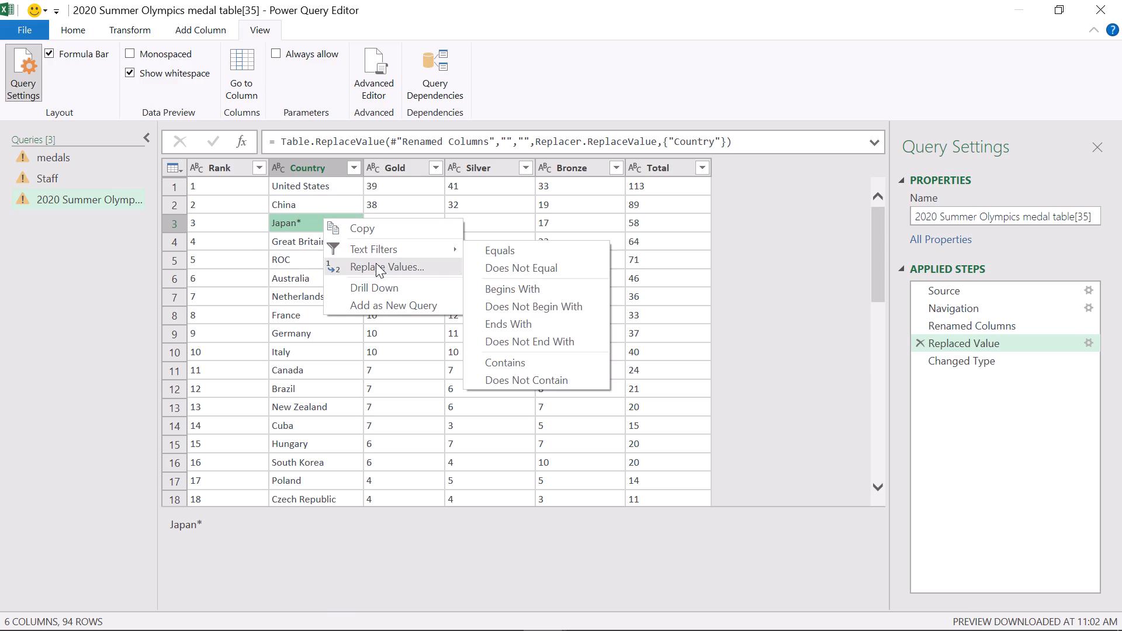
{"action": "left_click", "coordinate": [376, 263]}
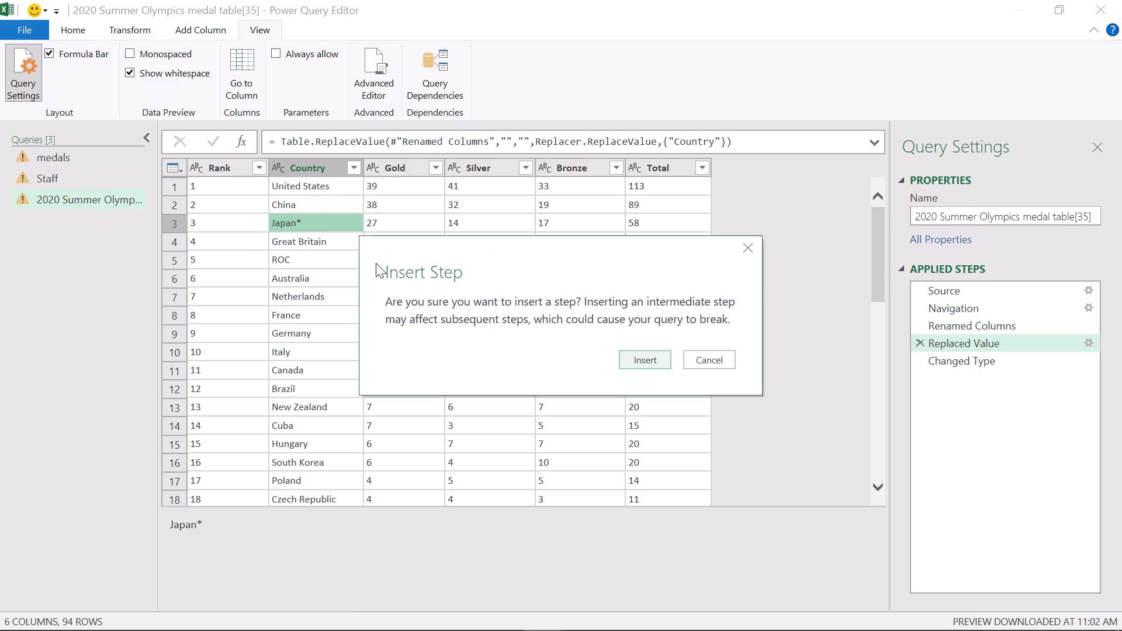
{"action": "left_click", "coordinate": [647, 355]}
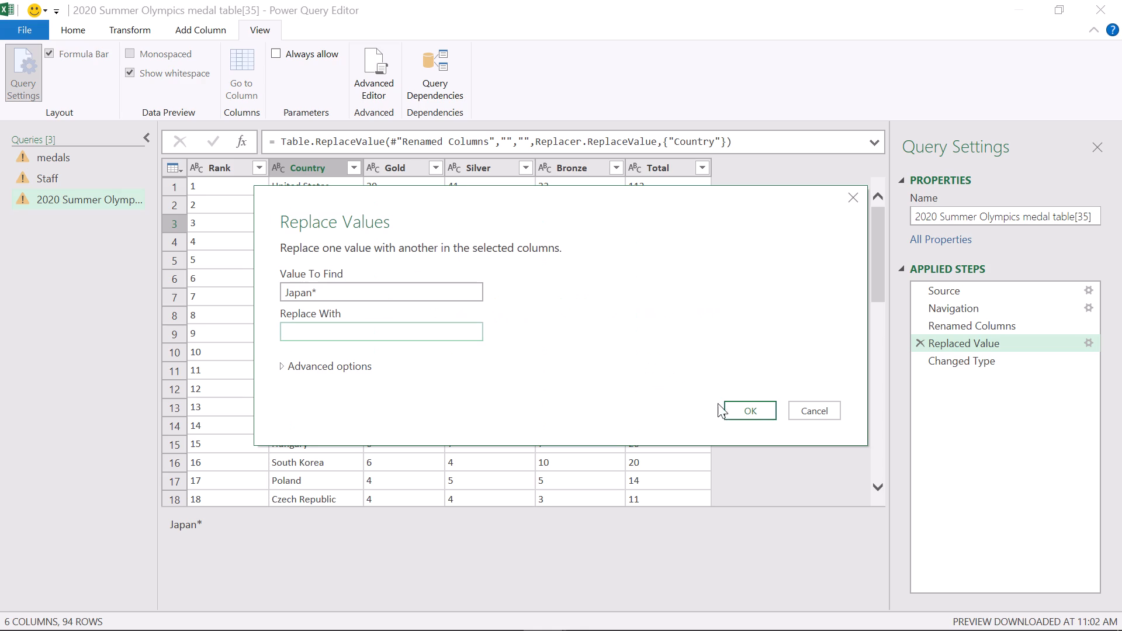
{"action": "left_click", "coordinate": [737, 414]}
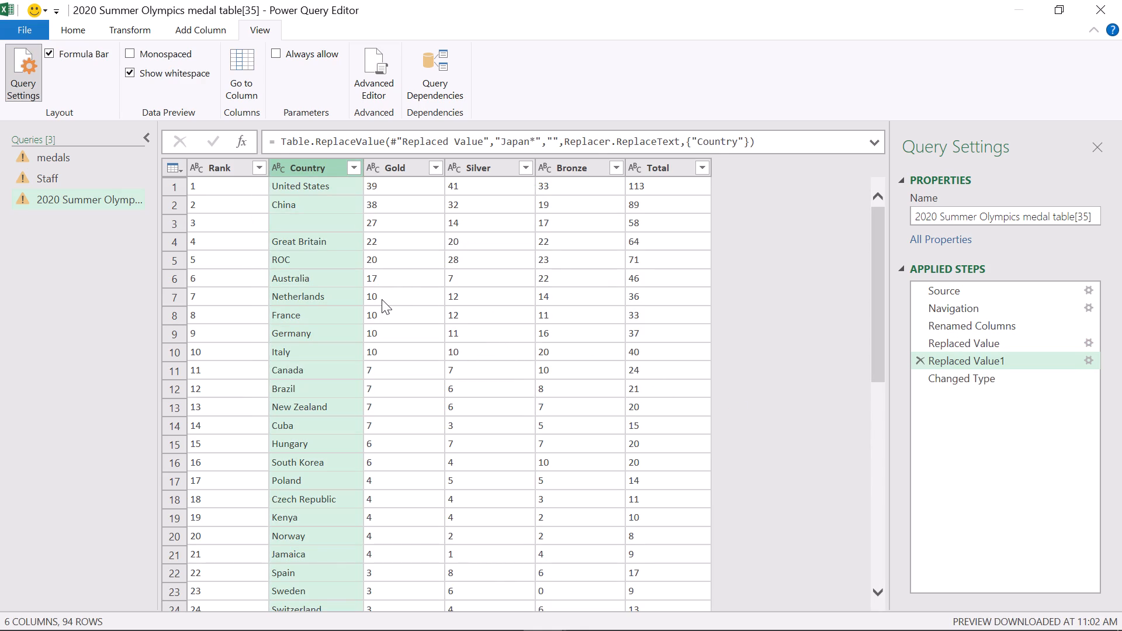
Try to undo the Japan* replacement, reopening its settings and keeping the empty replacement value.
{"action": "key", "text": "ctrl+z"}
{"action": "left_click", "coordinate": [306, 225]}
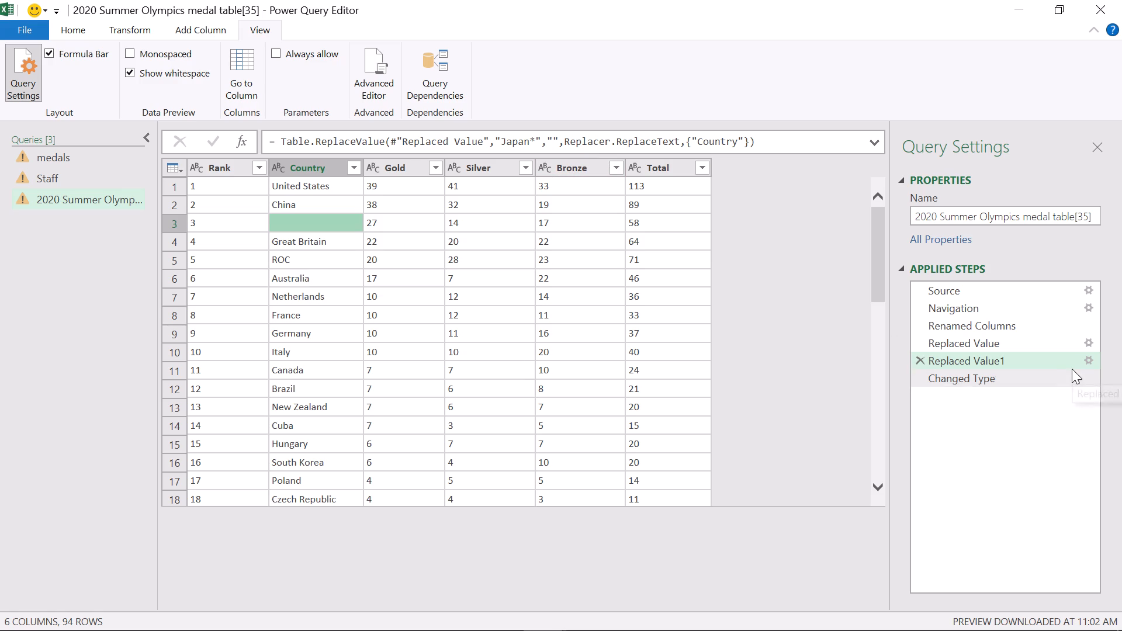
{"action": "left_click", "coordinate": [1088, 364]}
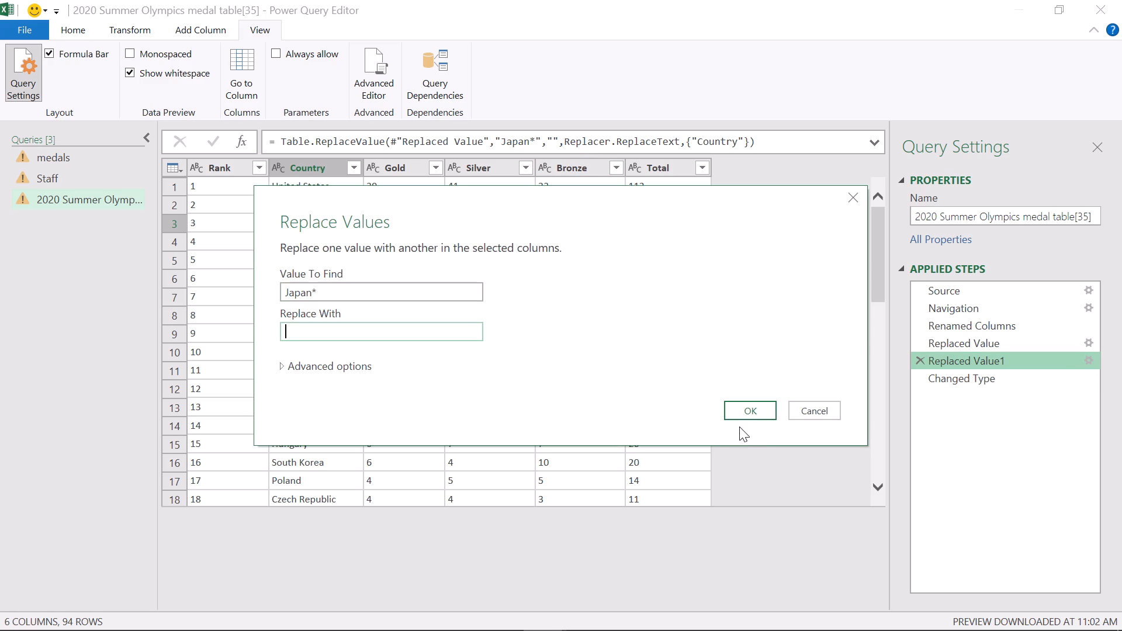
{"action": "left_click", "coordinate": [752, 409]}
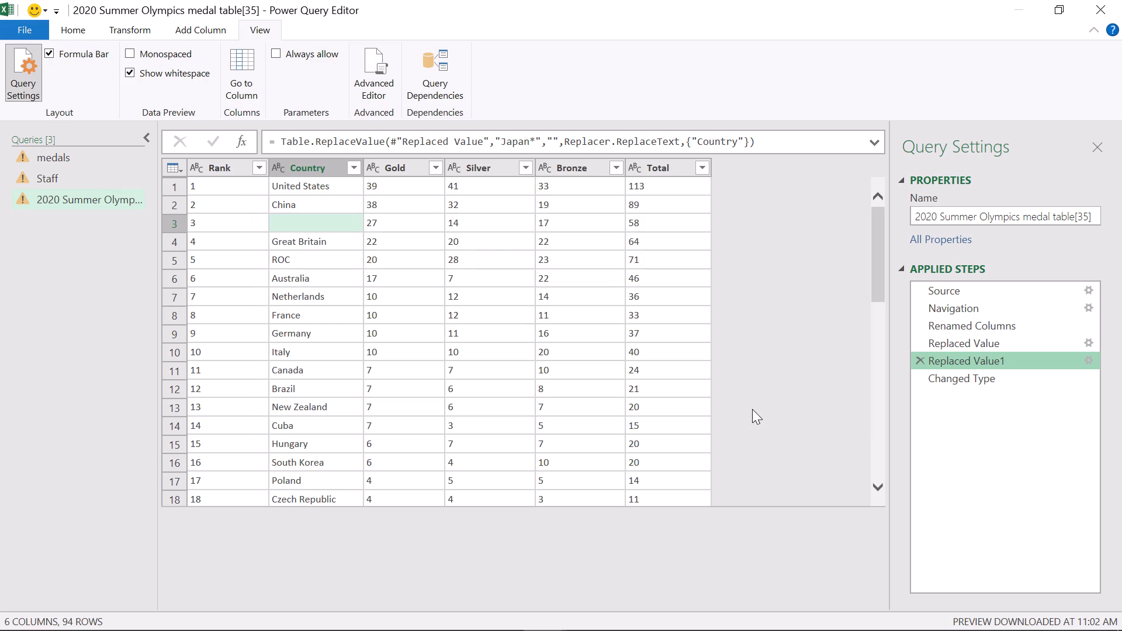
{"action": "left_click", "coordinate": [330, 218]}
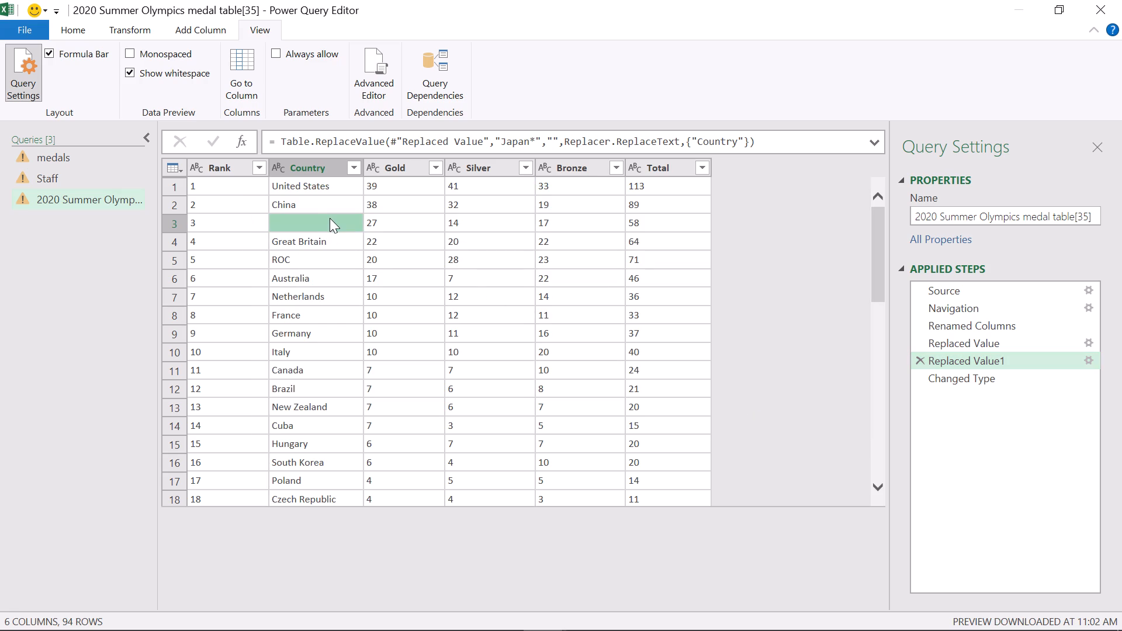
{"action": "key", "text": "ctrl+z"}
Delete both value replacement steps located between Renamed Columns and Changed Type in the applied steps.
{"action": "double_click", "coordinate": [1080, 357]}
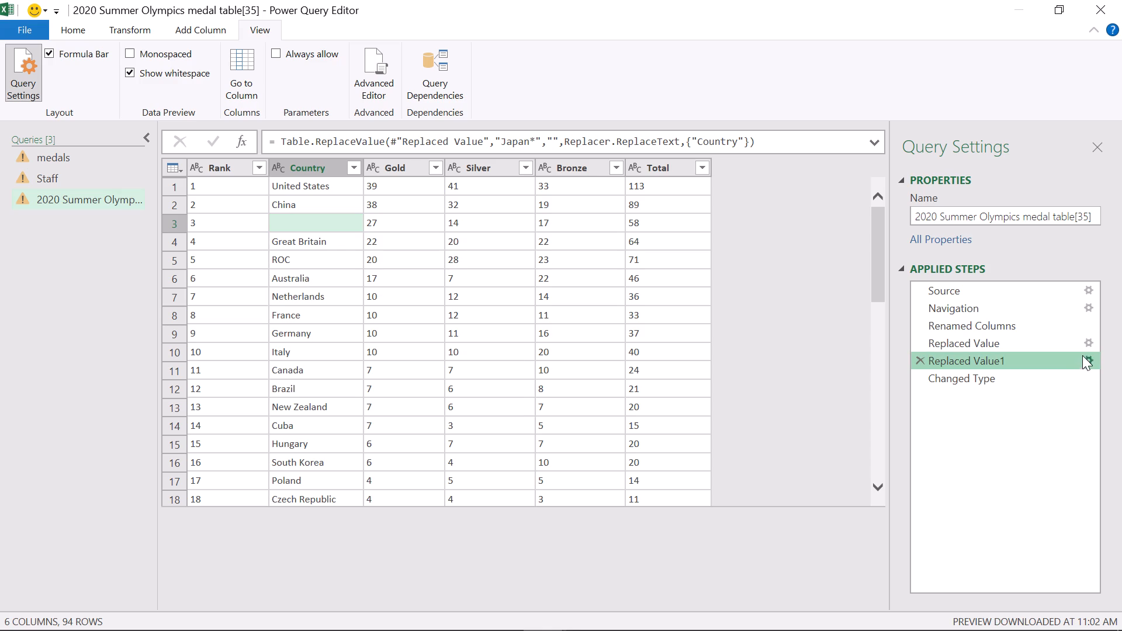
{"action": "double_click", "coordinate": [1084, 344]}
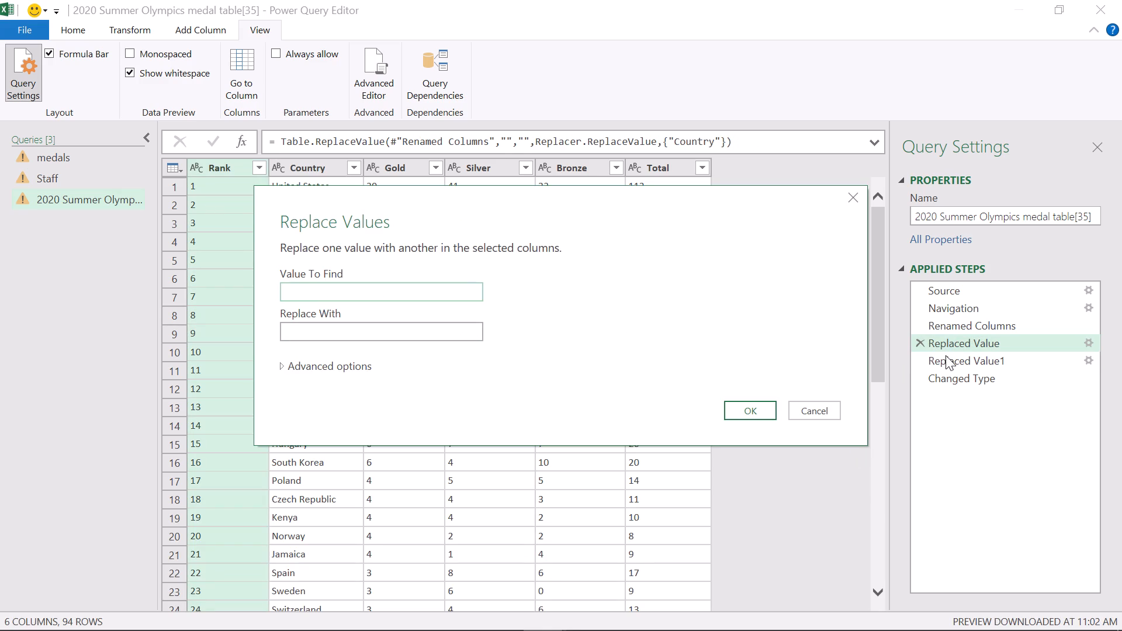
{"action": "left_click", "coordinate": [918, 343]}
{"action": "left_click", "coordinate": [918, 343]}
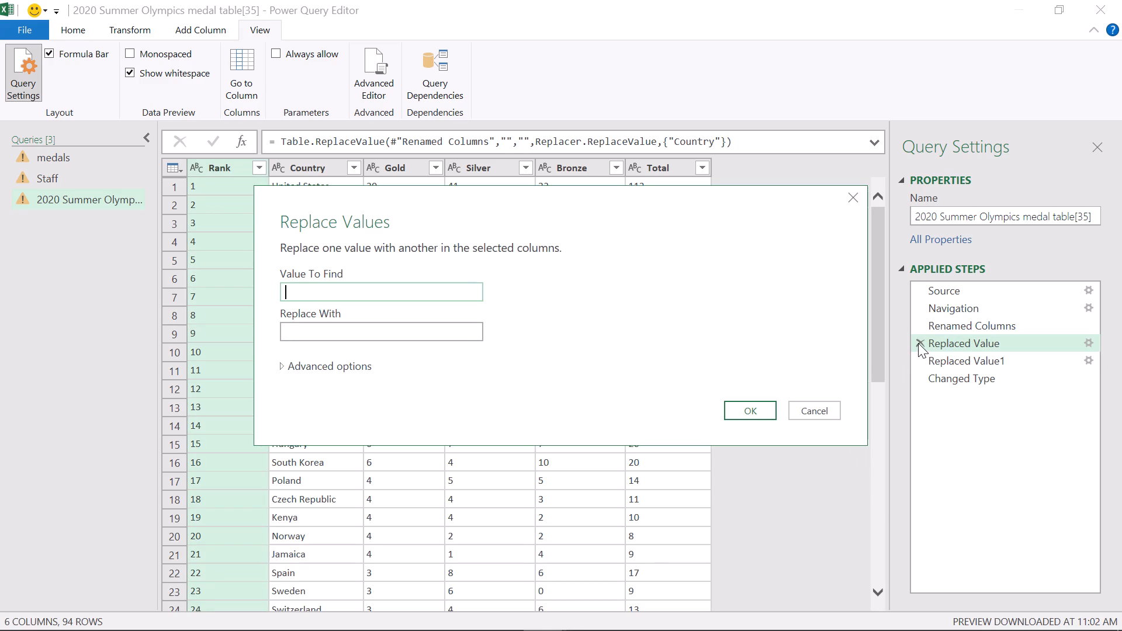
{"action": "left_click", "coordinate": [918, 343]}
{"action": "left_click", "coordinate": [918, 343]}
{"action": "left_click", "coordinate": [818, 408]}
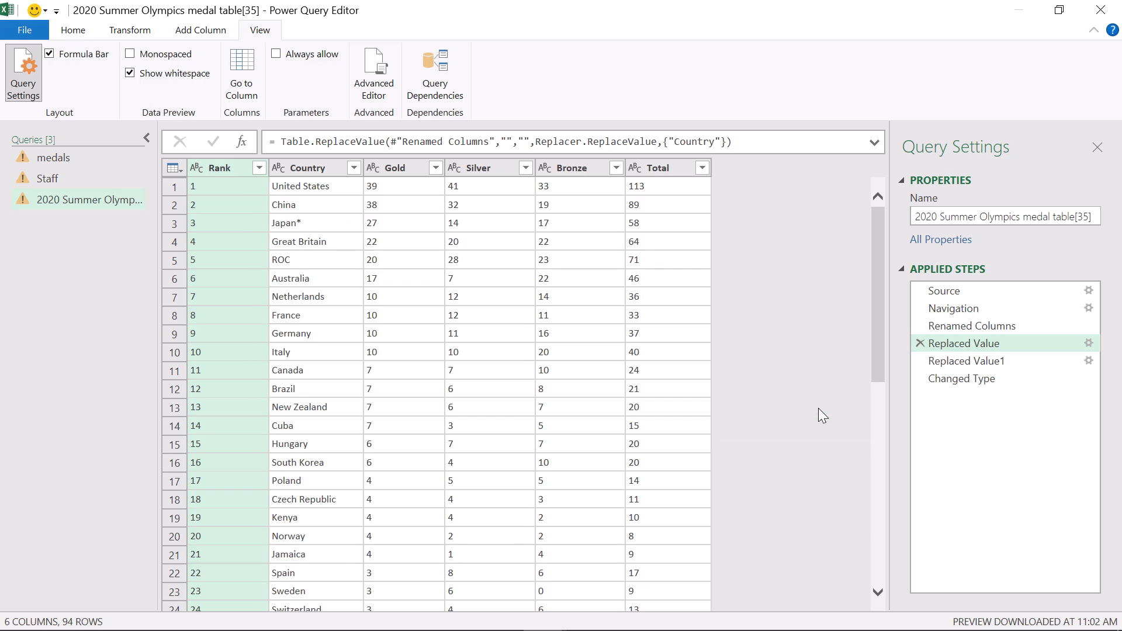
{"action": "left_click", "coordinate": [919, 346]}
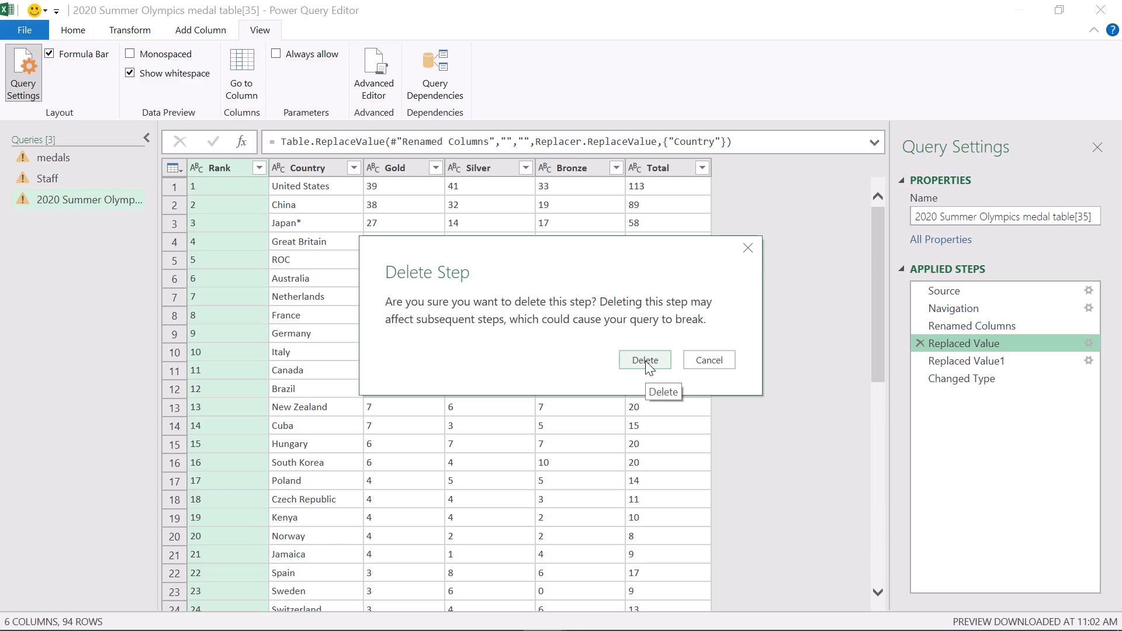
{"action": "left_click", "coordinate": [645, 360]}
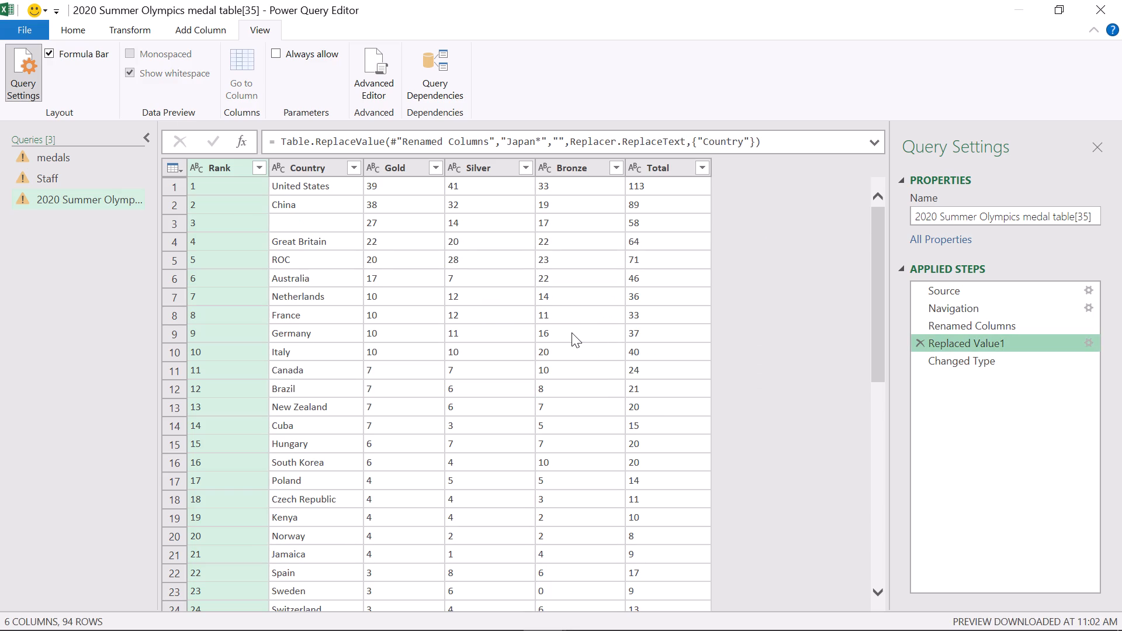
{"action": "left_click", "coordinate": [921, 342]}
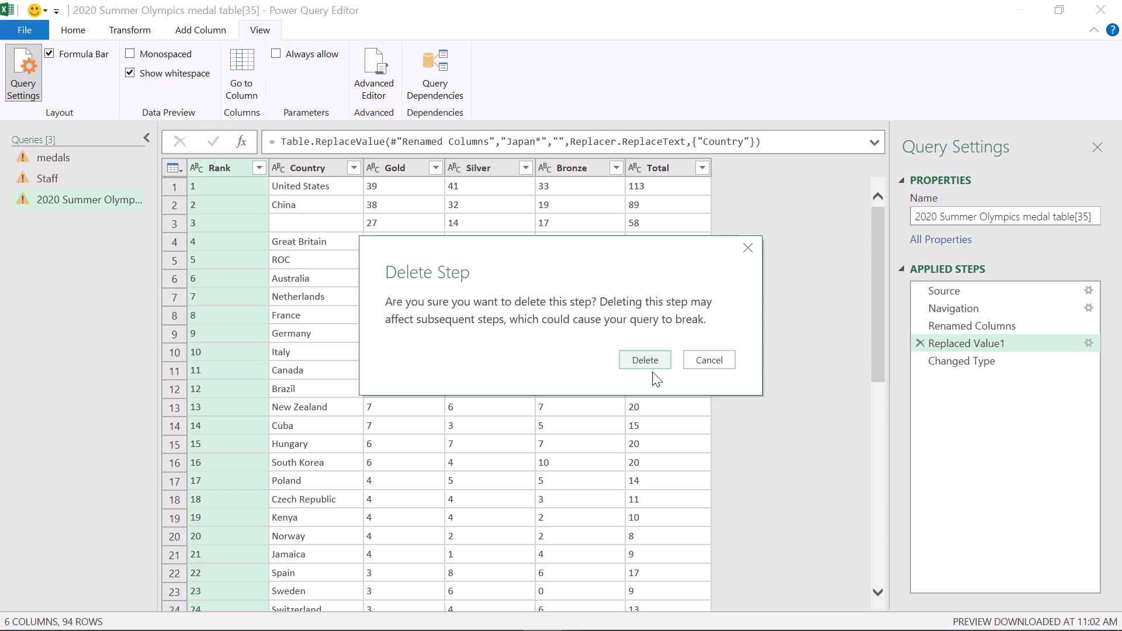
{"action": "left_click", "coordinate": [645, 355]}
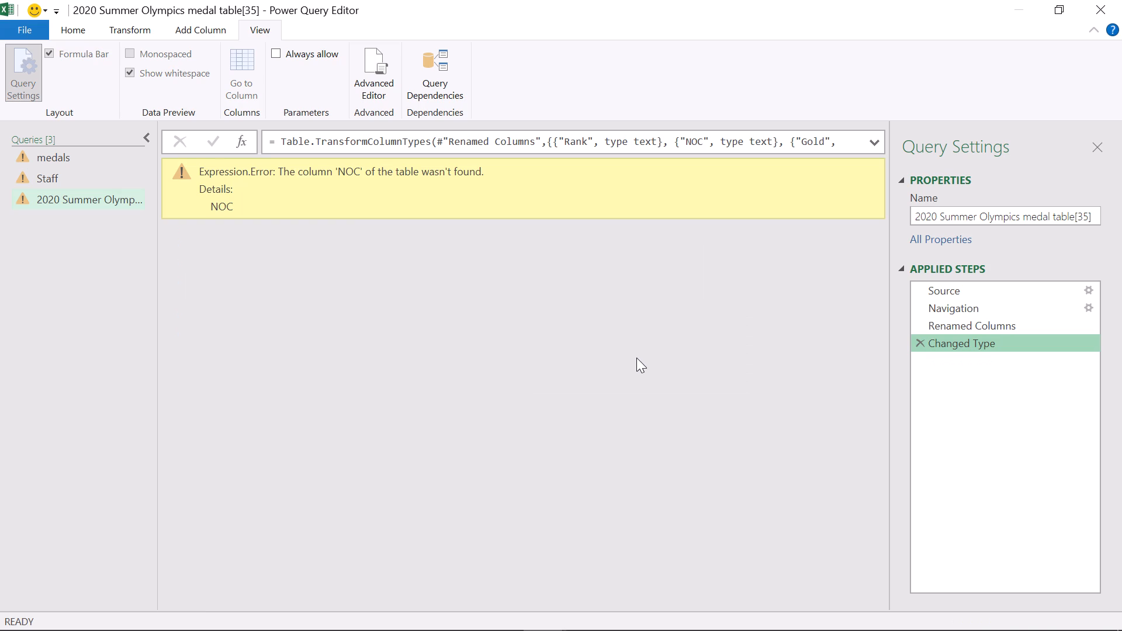
Expand the formula bar to show the full formula of the Changed Type step.
{"action": "left_click", "coordinate": [874, 134]}
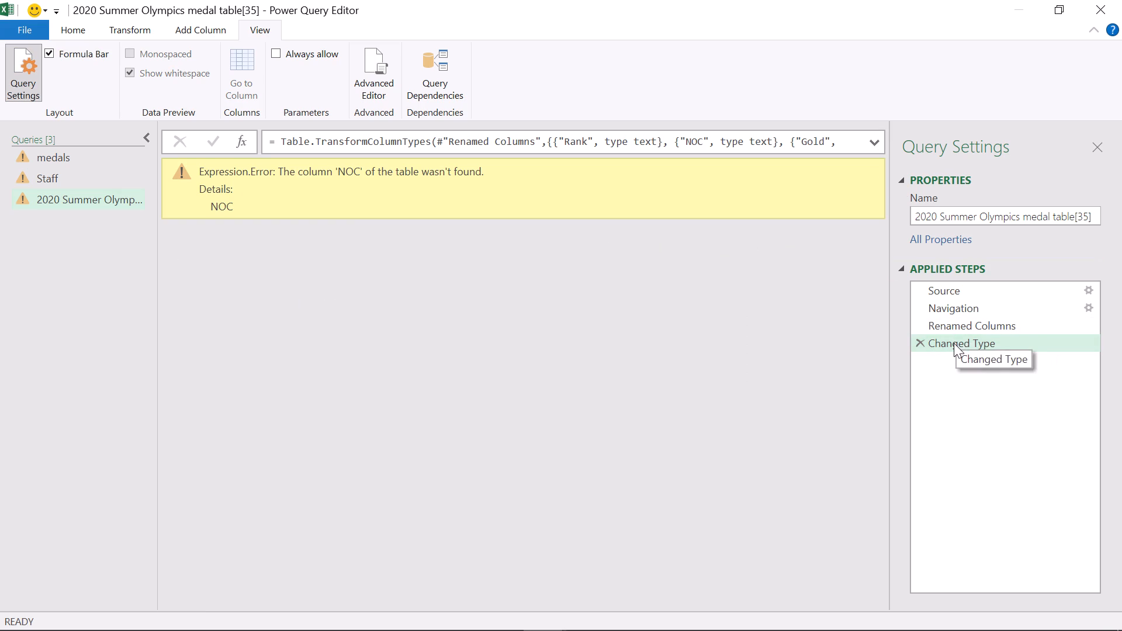
{"action": "key", "text": "ctrl+z"}
{"action": "left_click", "coordinate": [954, 343]}
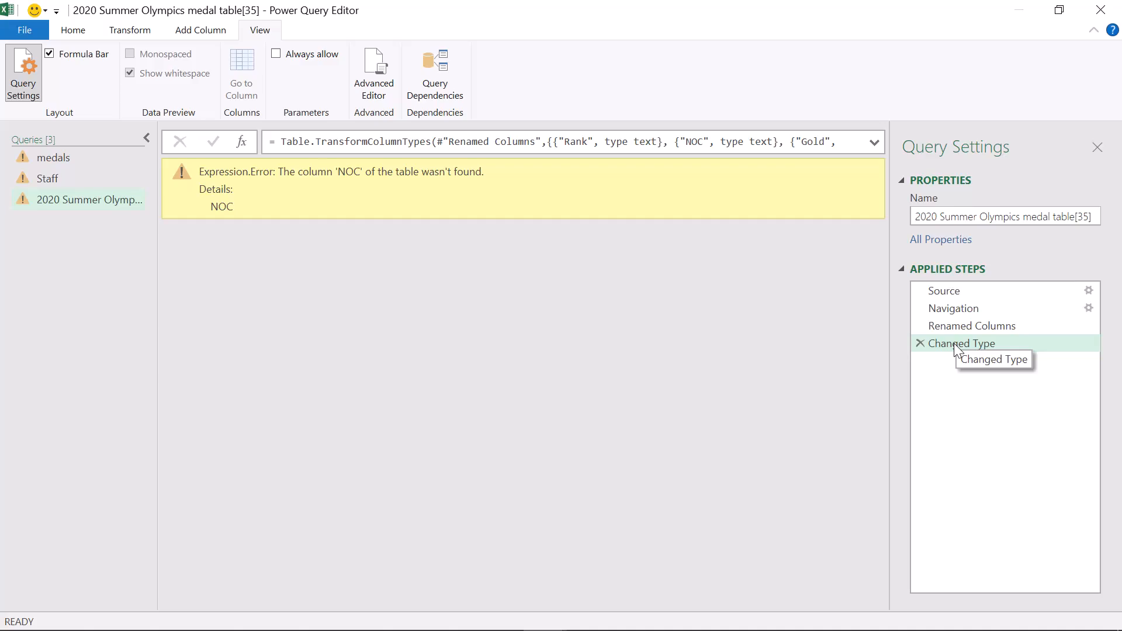
{"action": "triple_click", "coordinate": [954, 343]}
{"action": "left_click", "coordinate": [954, 343]}
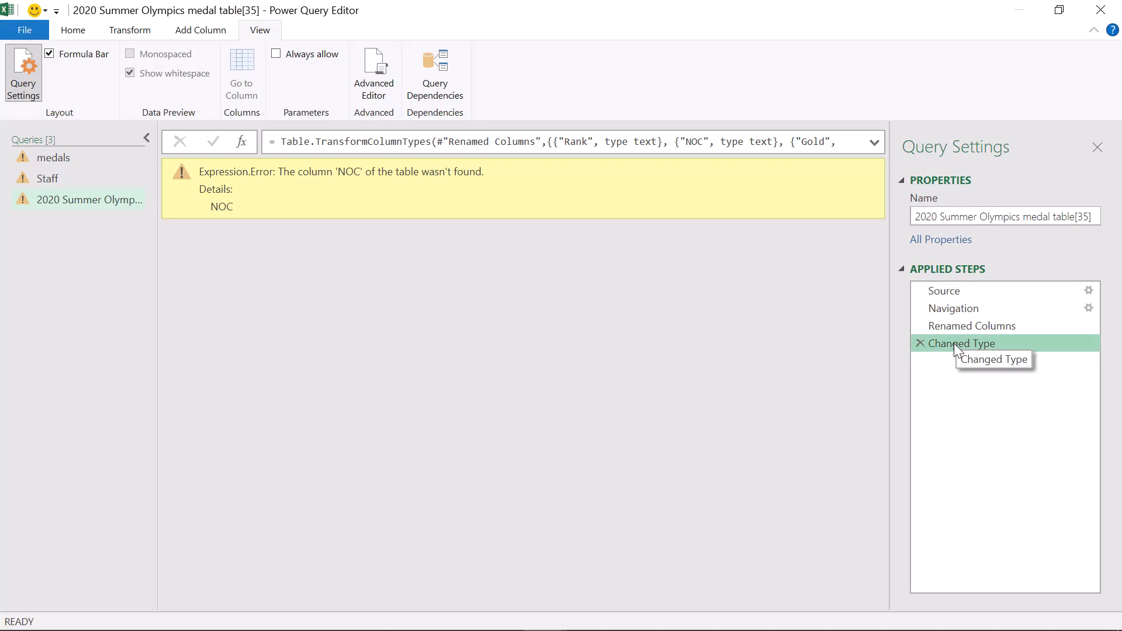
{"action": "left_click", "coordinate": [870, 138]}
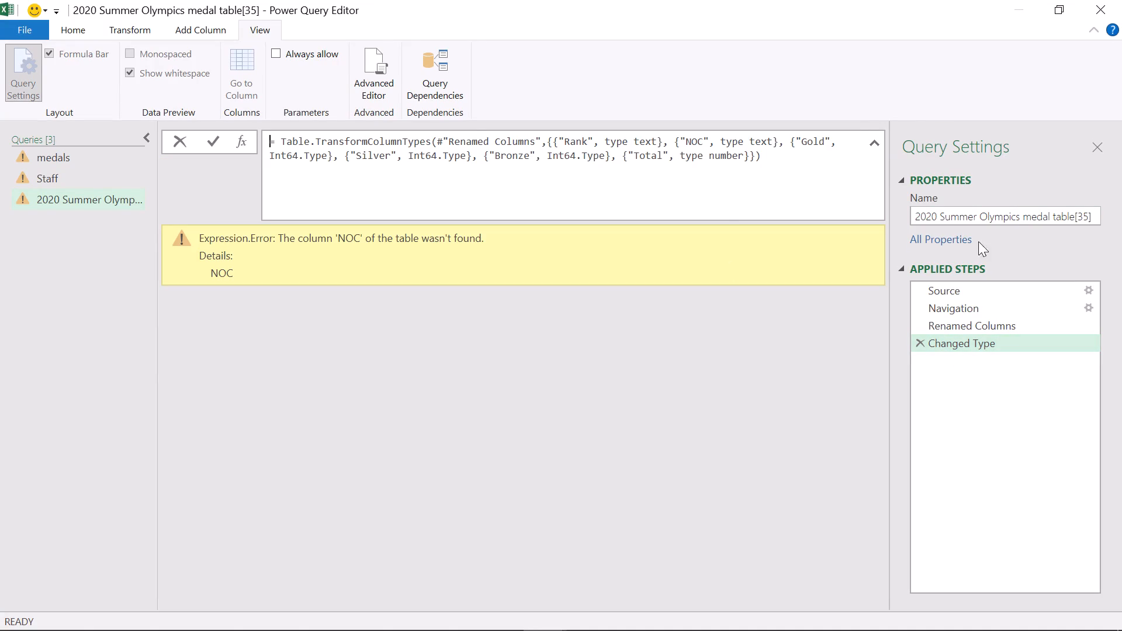
Close the Query Settings pane.
{"action": "triple_click", "coordinate": [1099, 150]}
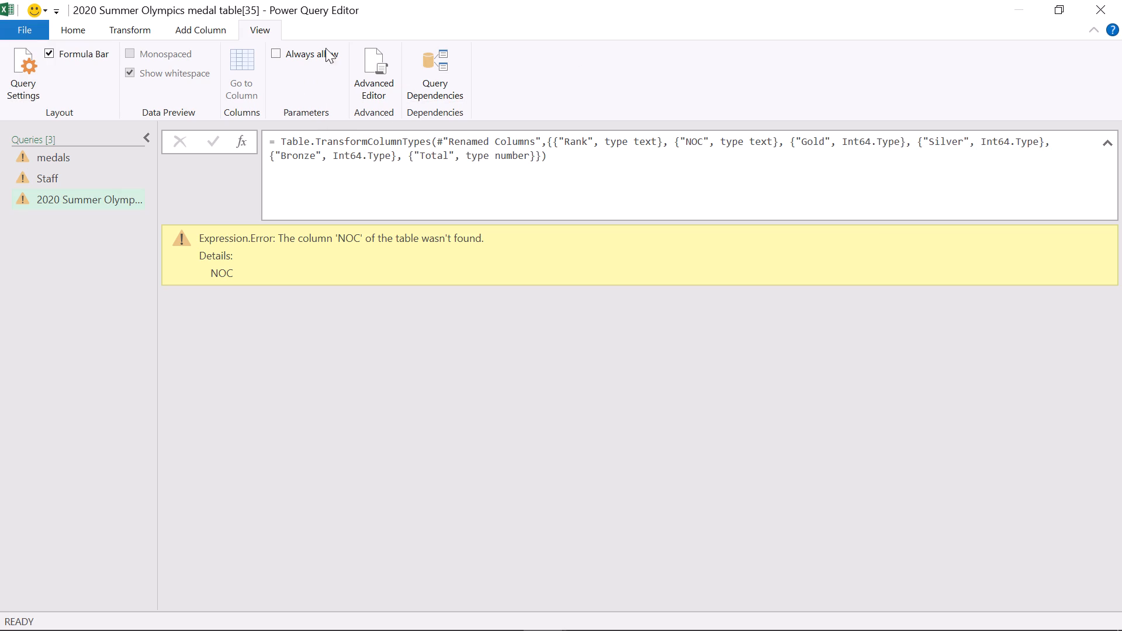
{"action": "left_click_drag", "start_coordinate": [254, 33], "coordinate": [226, 33]}
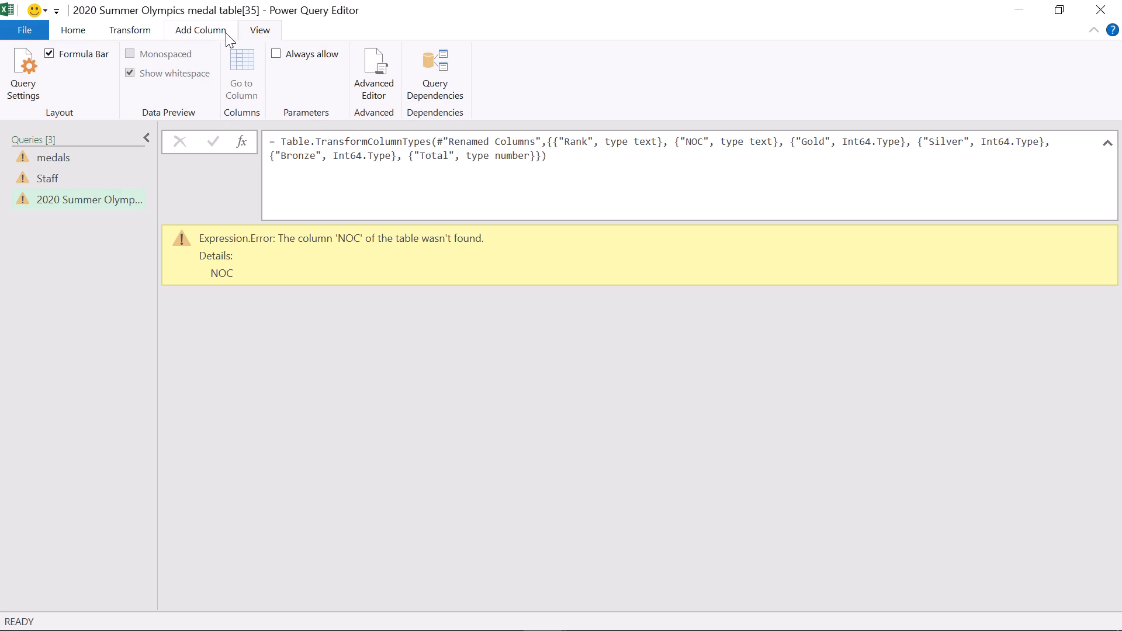
Open the Staff query to check its formula and data source details.
{"action": "left_click_drag", "start_coordinate": [226, 33], "coordinate": [221, 33]}
{"action": "double_click", "coordinate": [221, 33]}
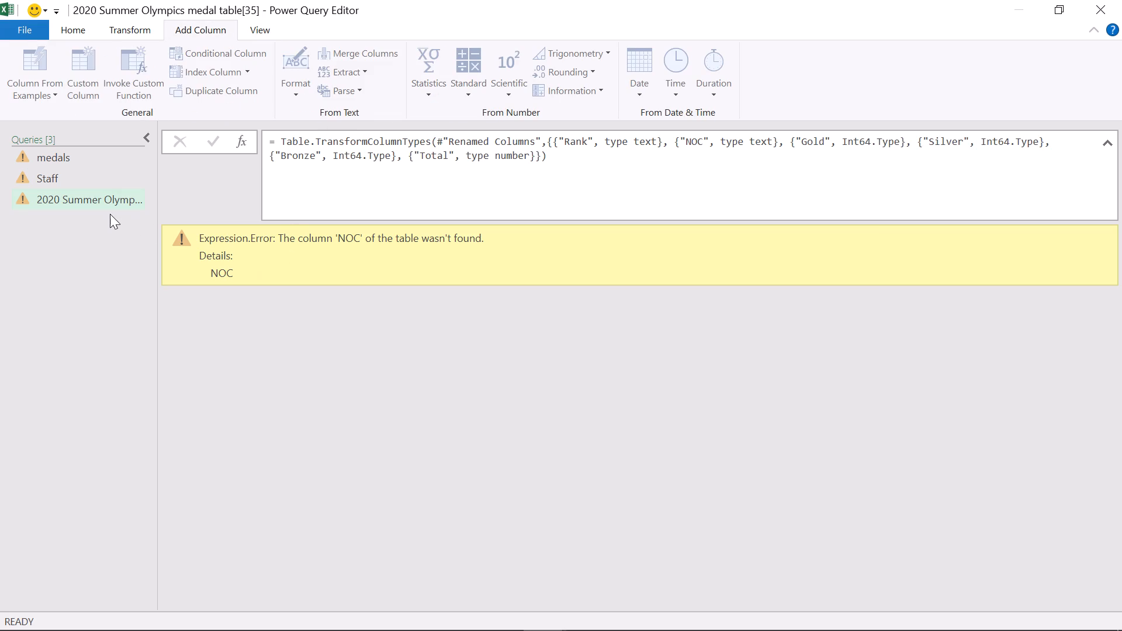
{"action": "left_click", "coordinate": [108, 187]}
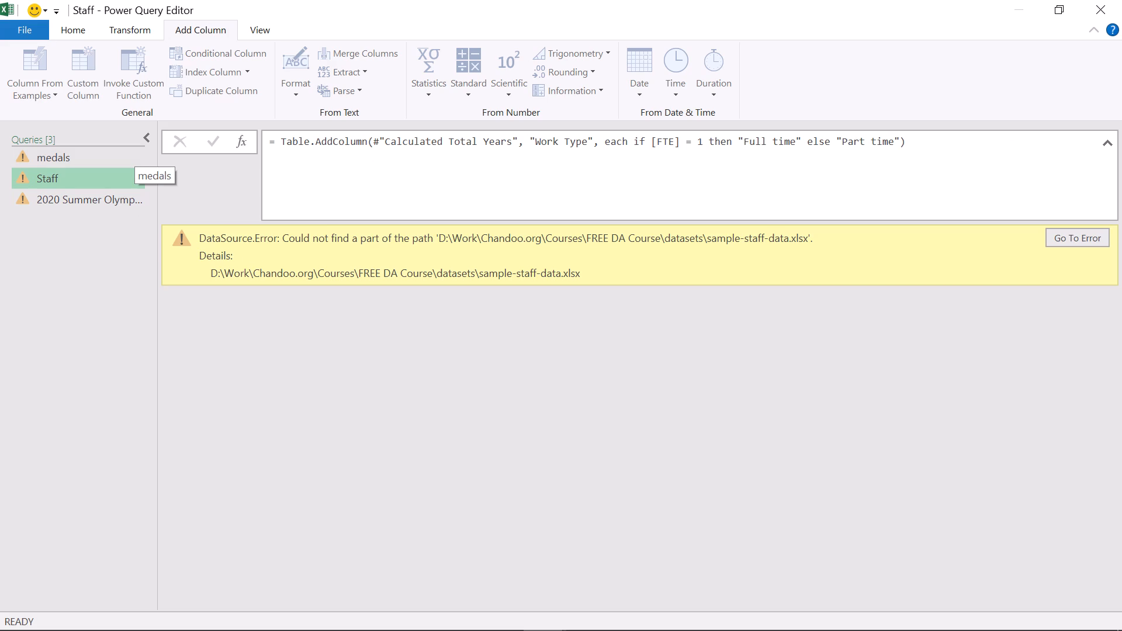
{"action": "double_click", "coordinate": [171, 229]}
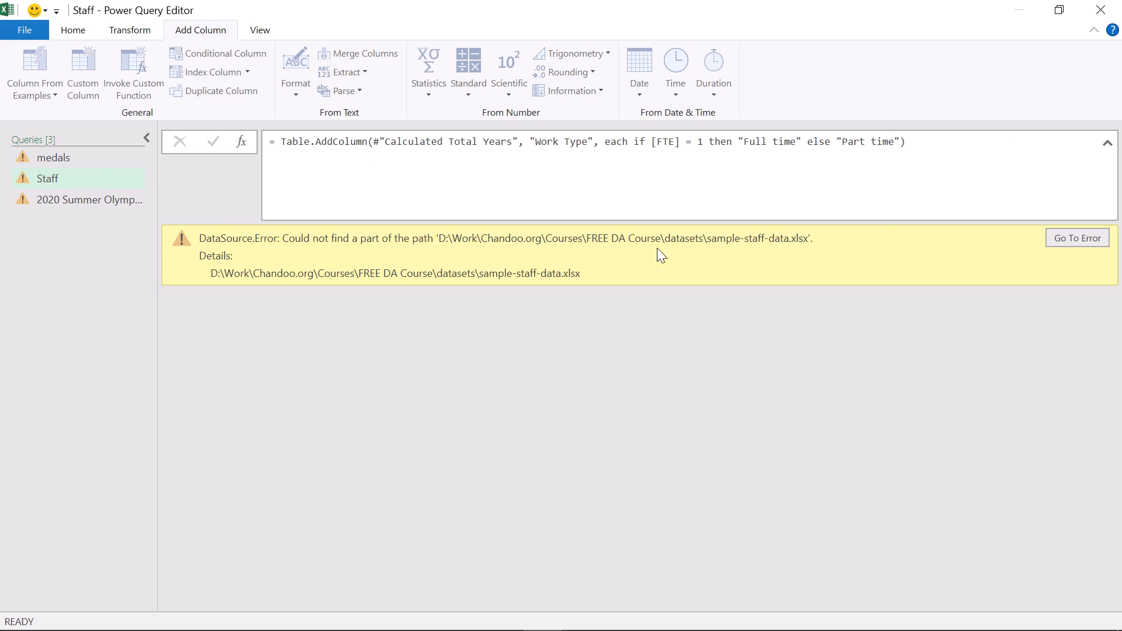
Close the Power Query Editor and discard the query changes.
{"action": "left_click", "coordinate": [1102, 8]}
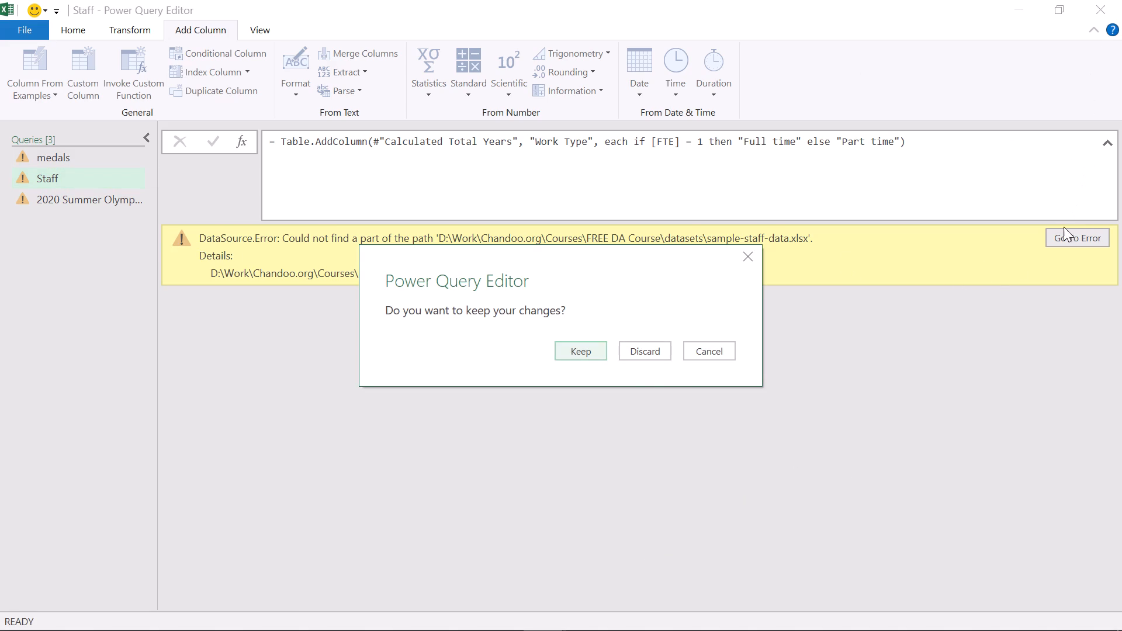
{"action": "left_click", "coordinate": [641, 356]}
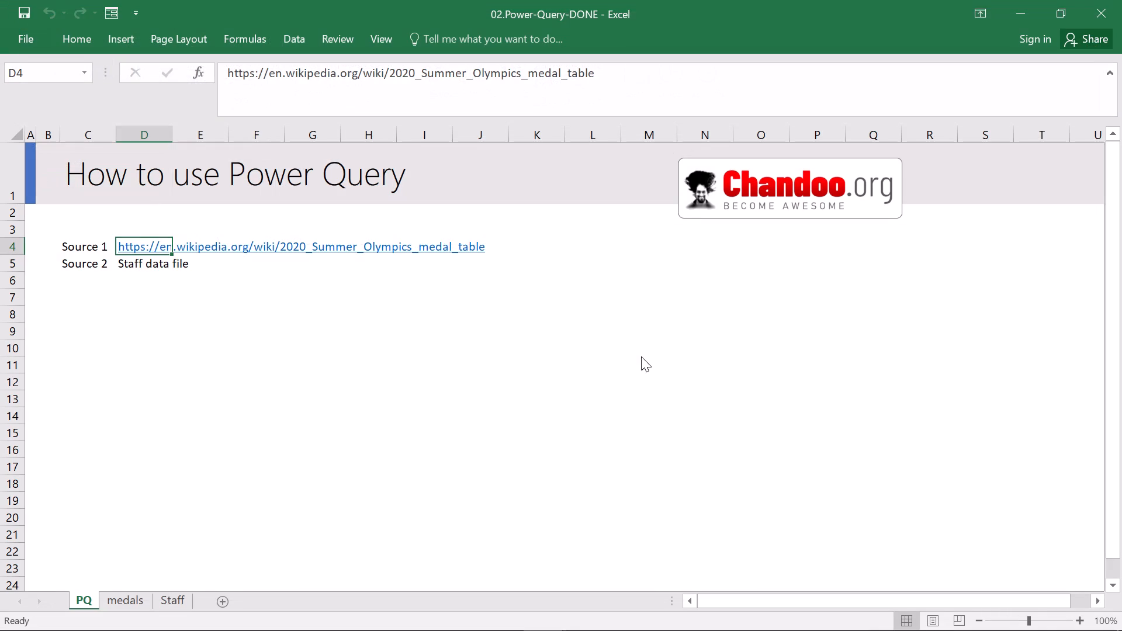
Create a new web query from the copied Wikipedia 2020 Summer Olympics URL and open the 2020 Summer Olympics medal table[35] for editing.
{"action": "left_click", "coordinate": [539, 626]}
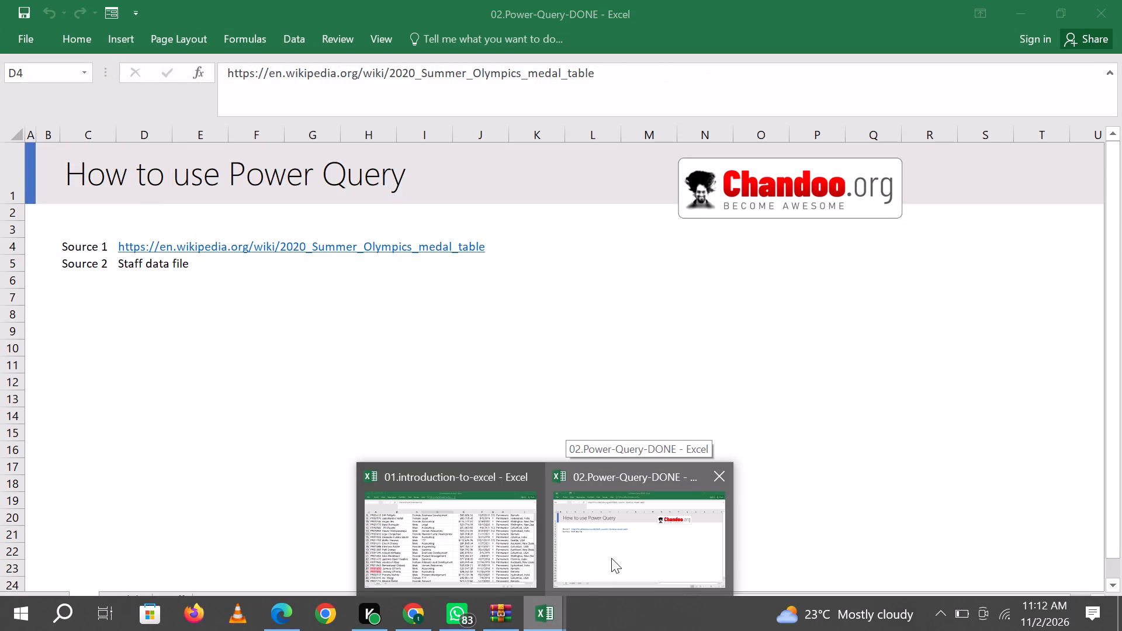
{"action": "left_click", "coordinate": [620, 515]}
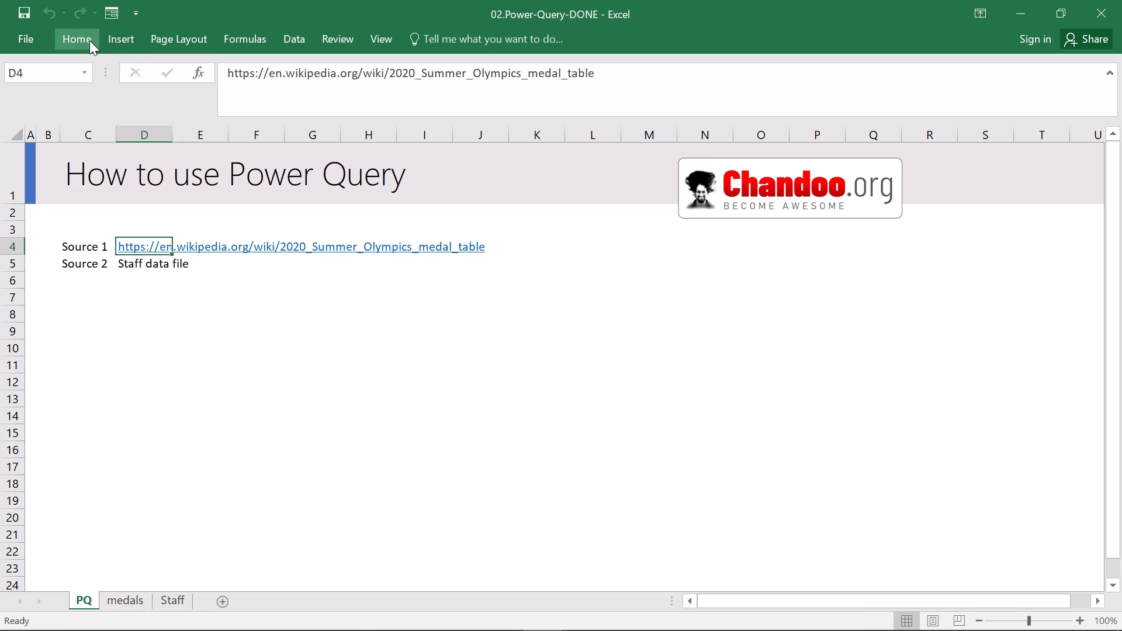
{"action": "left_click", "coordinate": [302, 41]}
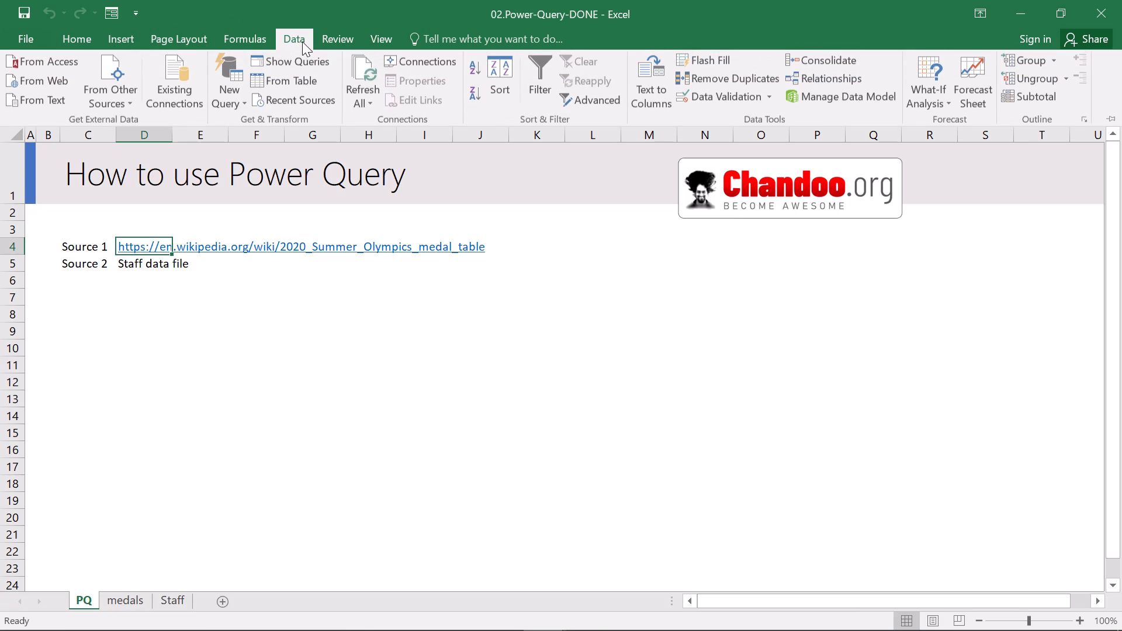
{"action": "left_click", "coordinate": [243, 99]}
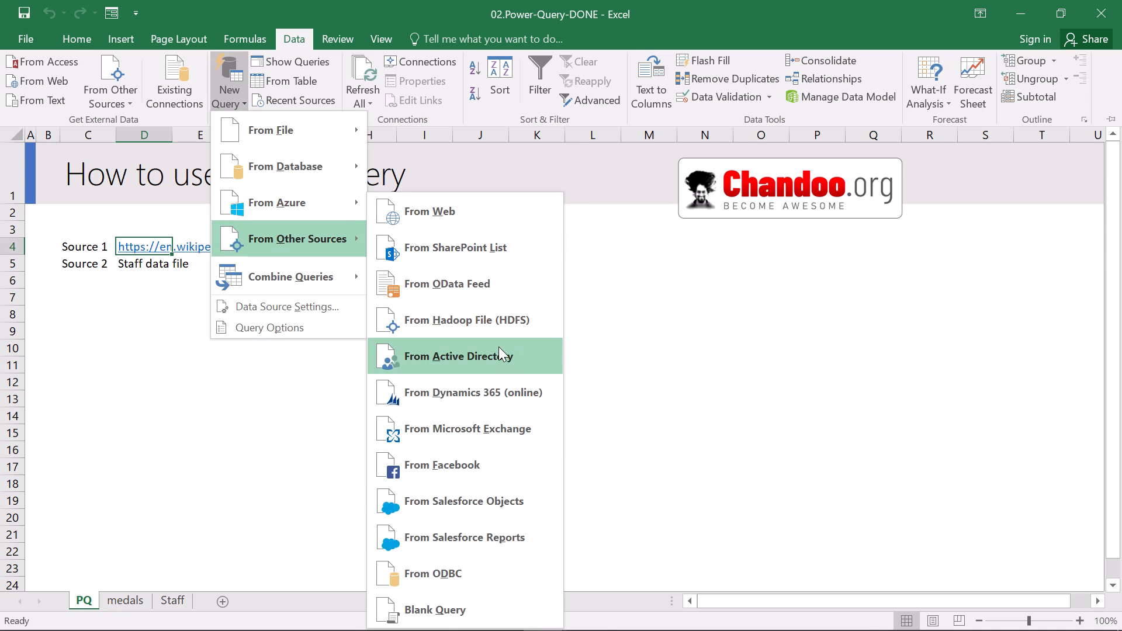
{"action": "left_click", "coordinate": [486, 219]}
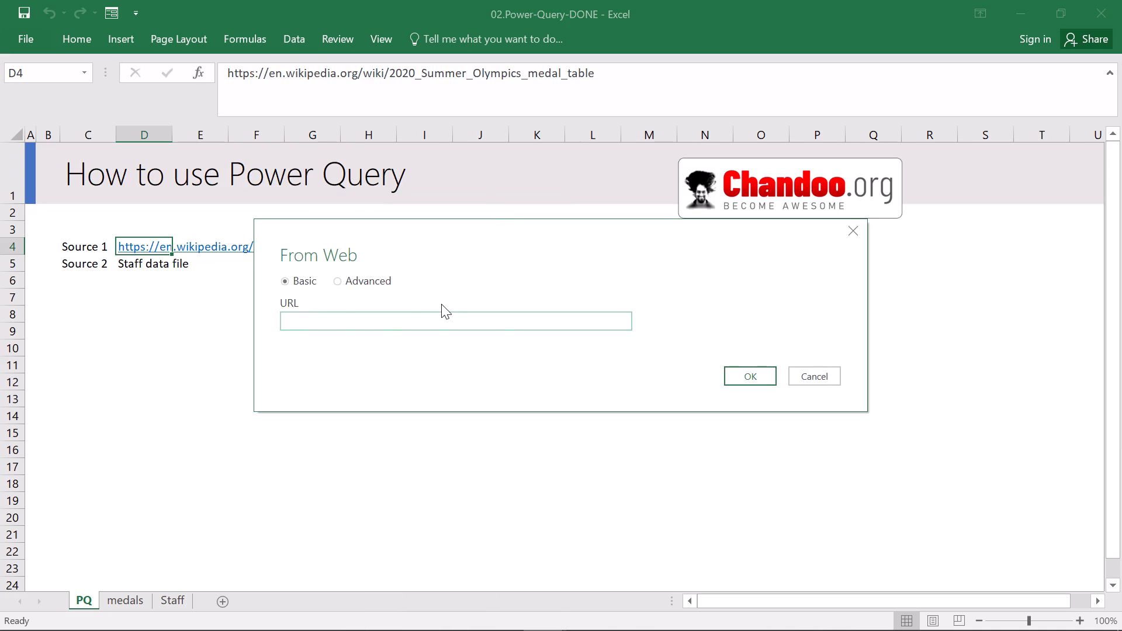
{"action": "key", "text": "ctrl+v"}
{"action": "left_click", "coordinate": [742, 376]}
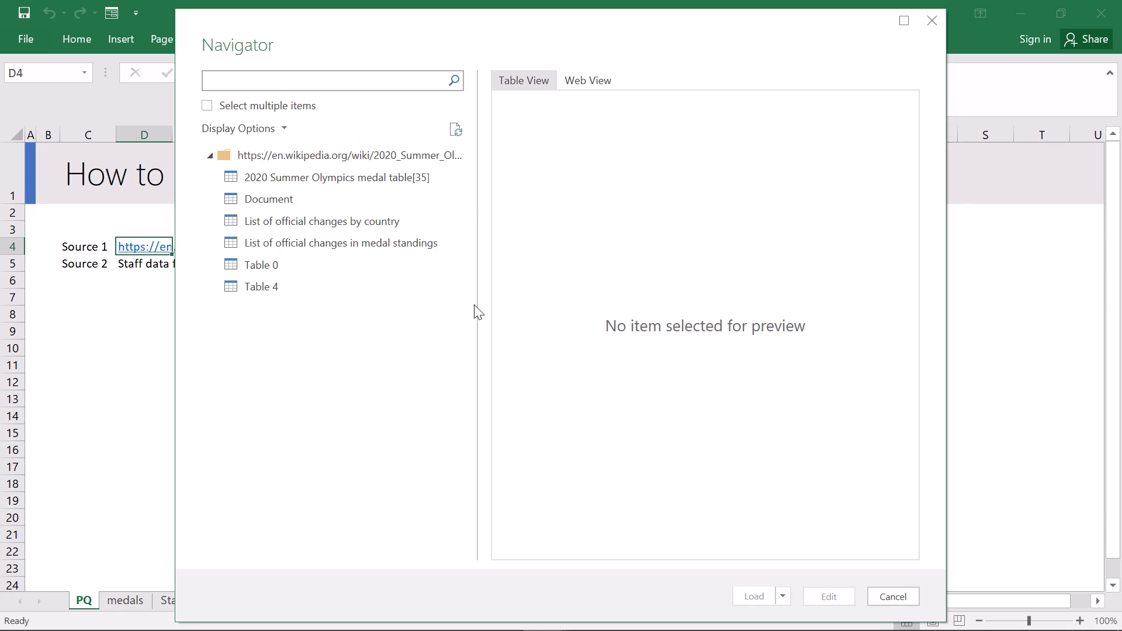
{"action": "triple_click", "coordinate": [265, 179]}
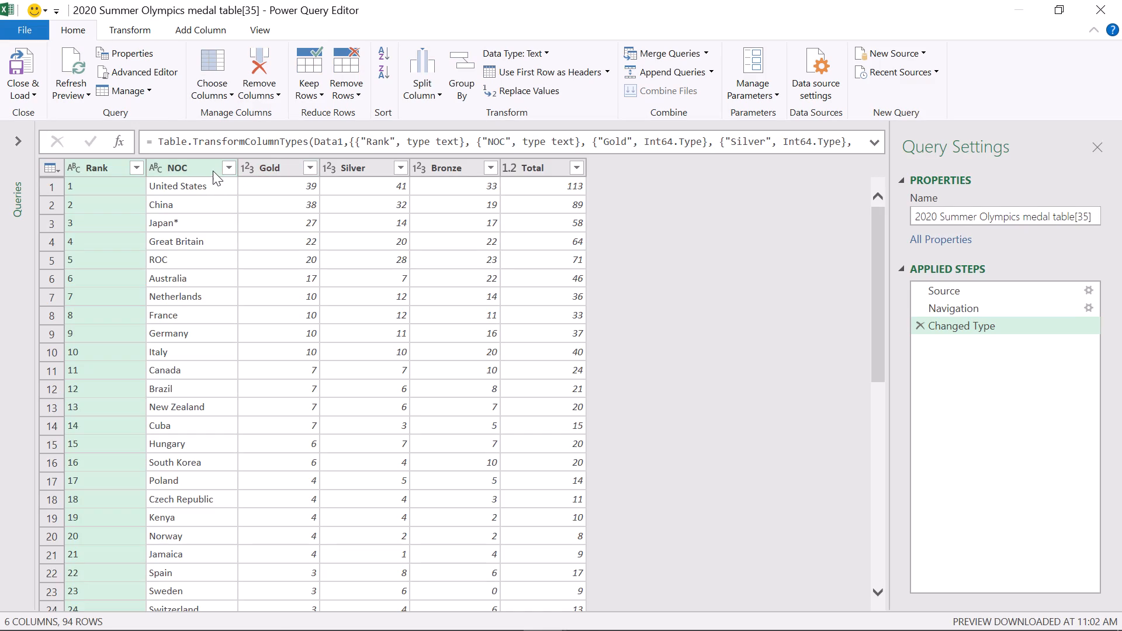
Rename the NOC column as Country.
{"action": "scroll", "coordinate": [213, 171], "scroll_direction": "right", "scroll_amount": 1}
{"action": "left_click", "coordinate": [229, 167]}
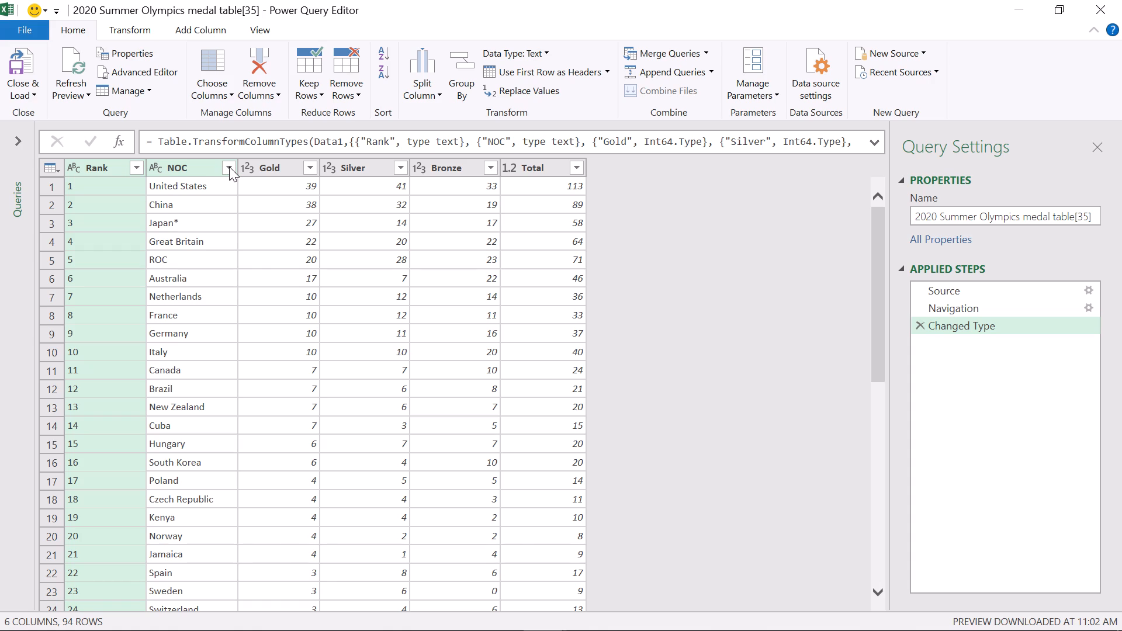
{"action": "left_click", "coordinate": [804, 383]}
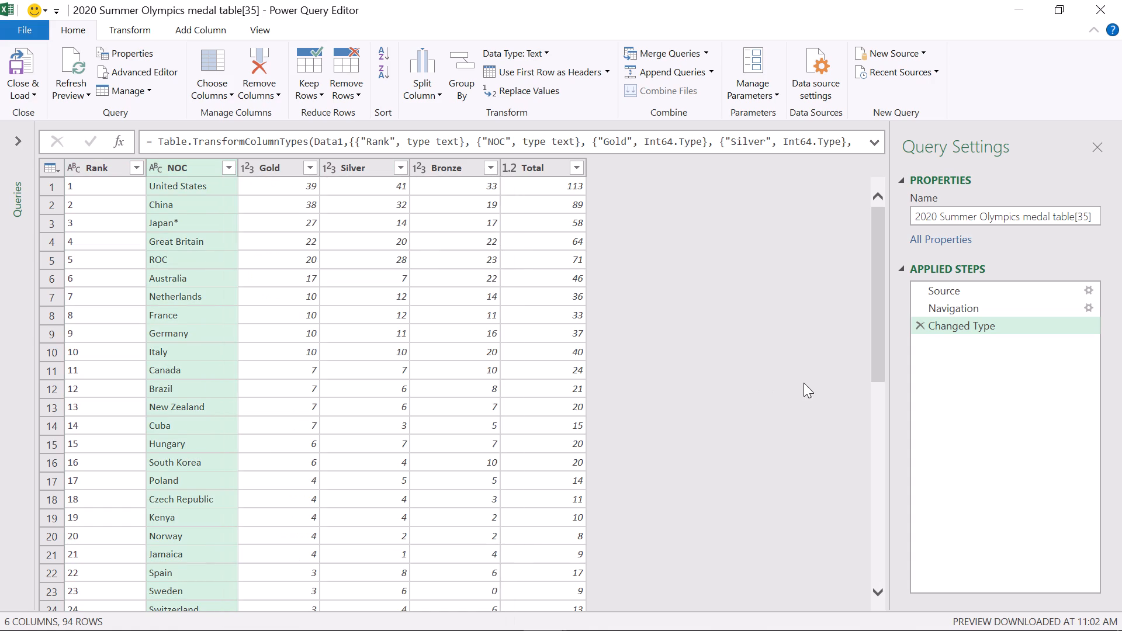
{"action": "triple_click", "coordinate": [187, 166]}
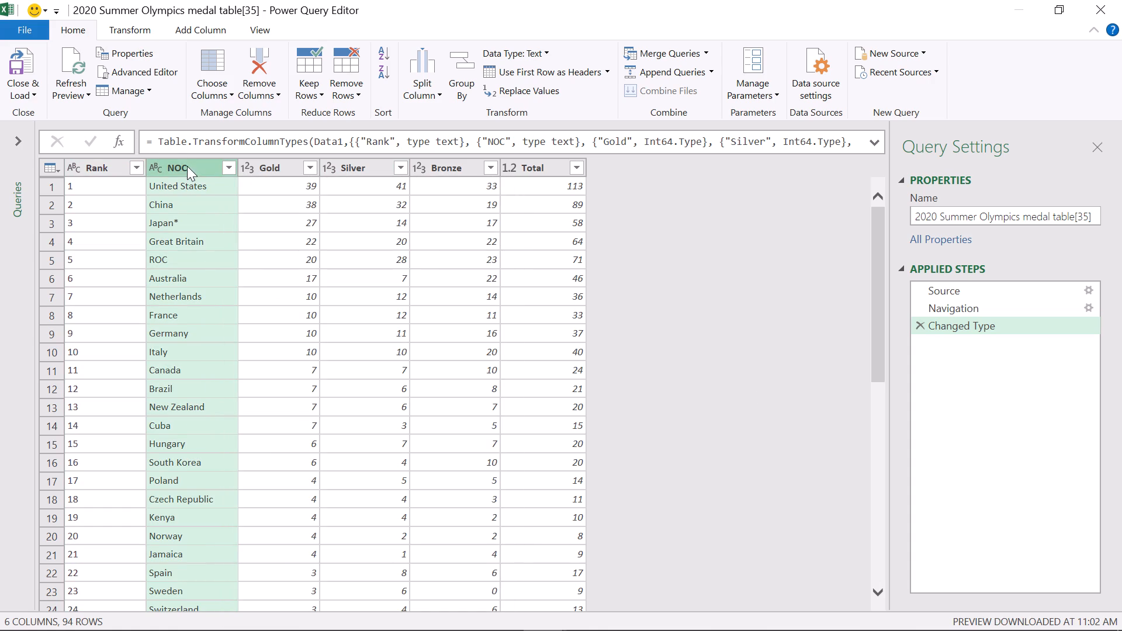
{"action": "left_click", "coordinate": [187, 166]}
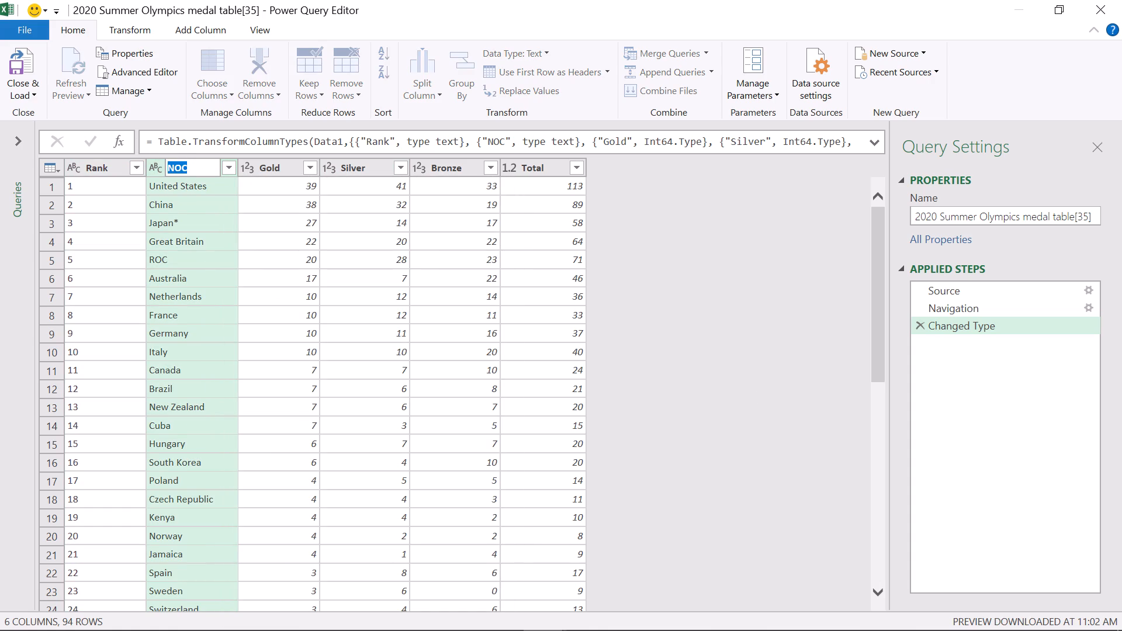
{"action": "key", "text": "c"}
{"action": "type", "text": "ountry"}
{"action": "key", "text": "Return"}
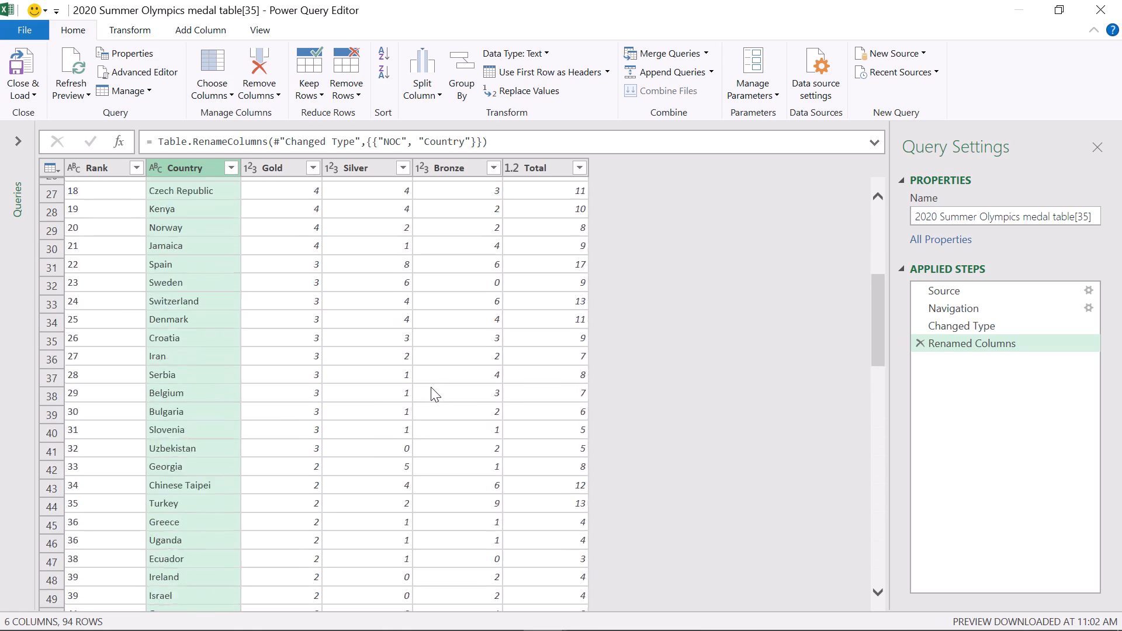
Examine the medal table's country rows and individual values in the Gold, Silver, Bronze and Total columns.
{"action": "scroll", "coordinate": [431, 387], "scroll_direction": "up", "scroll_amount": 1}
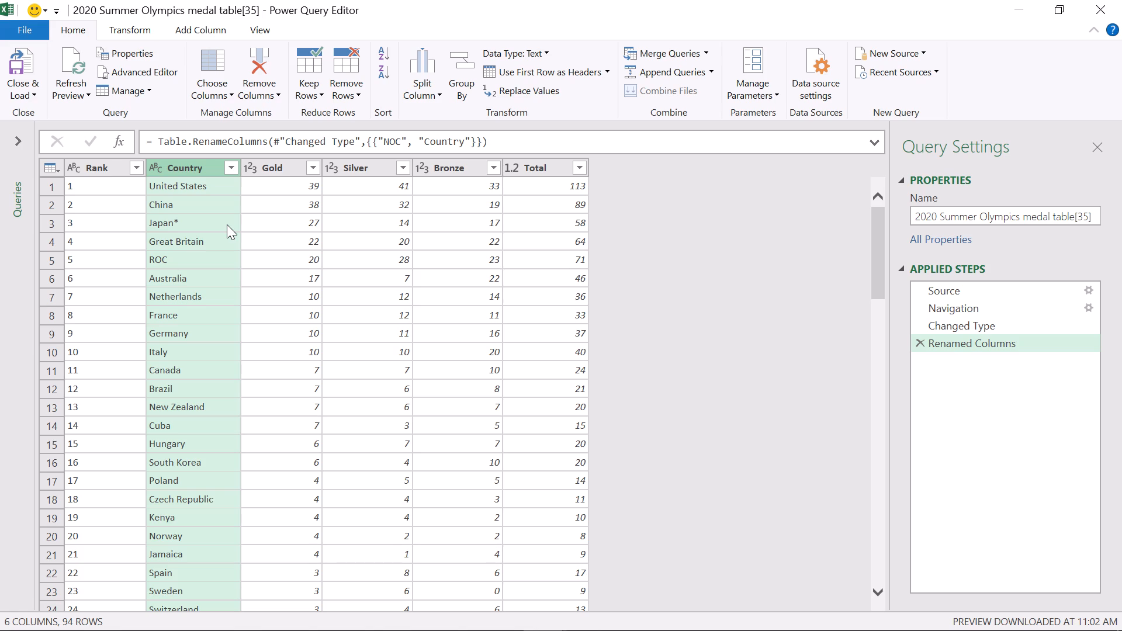
{"action": "scroll", "coordinate": [227, 224], "scroll_direction": "up", "scroll_amount": 3}
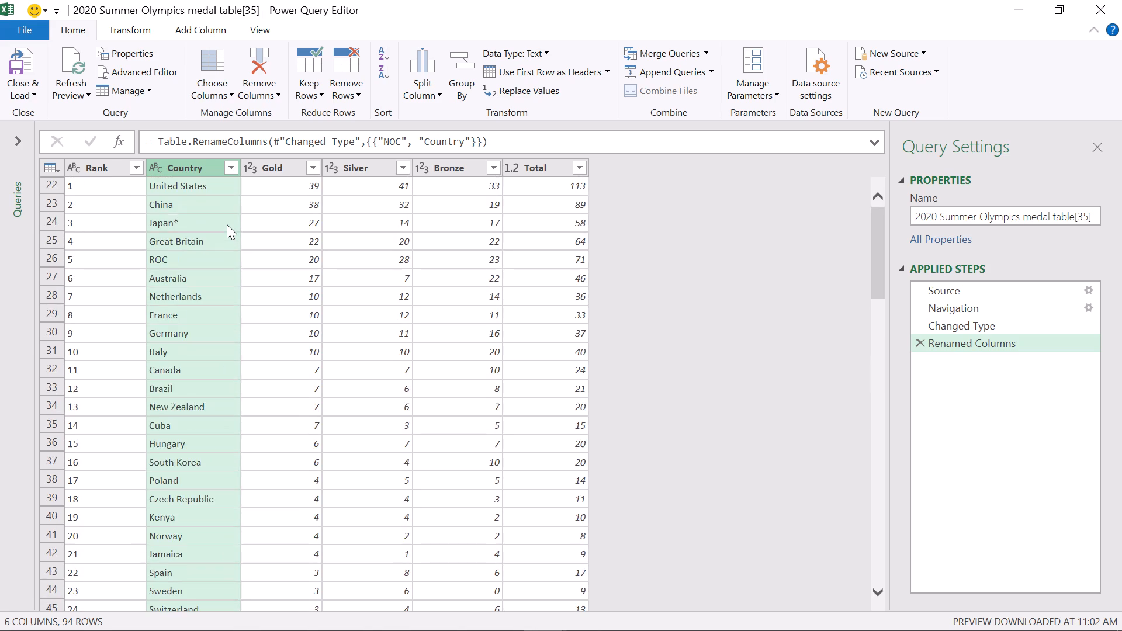
{"action": "scroll", "coordinate": [227, 224], "scroll_direction": "up", "scroll_amount": 2}
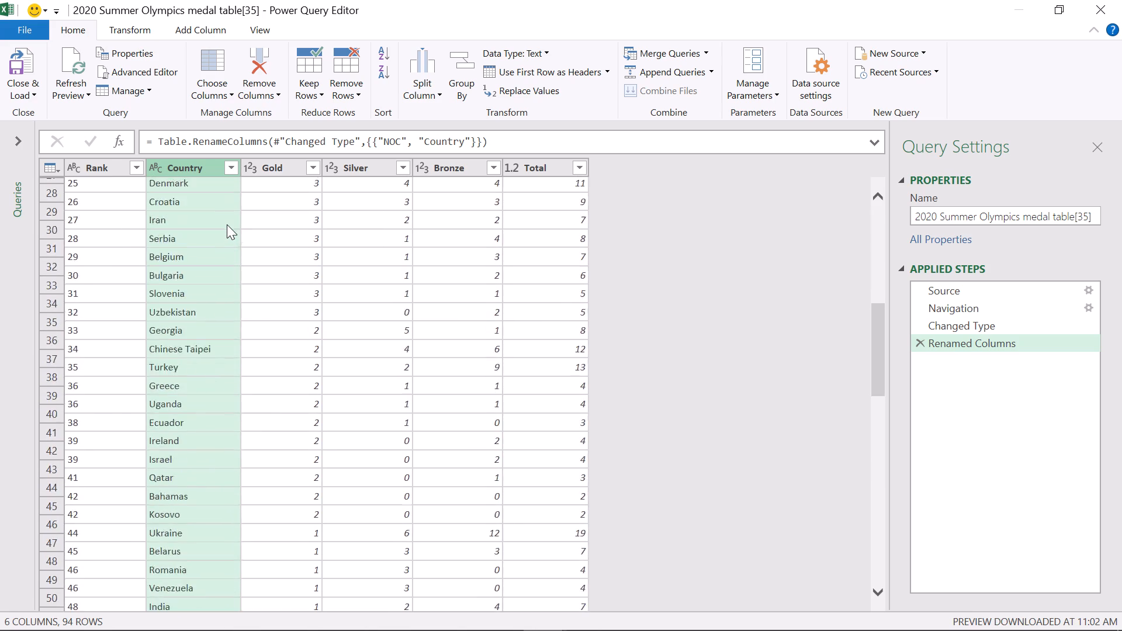
{"action": "scroll", "coordinate": [227, 224], "scroll_direction": "up", "scroll_amount": 1}
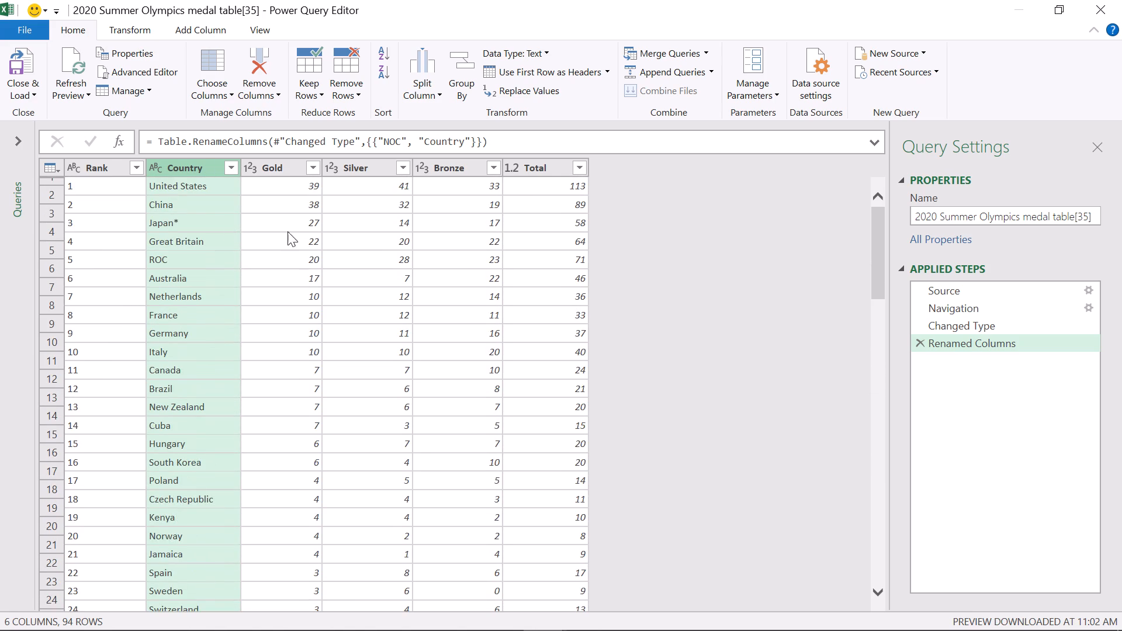
{"action": "left_click", "coordinate": [314, 246]}
{"action": "scroll", "coordinate": [291, 209], "scroll_direction": "up", "scroll_amount": 1}
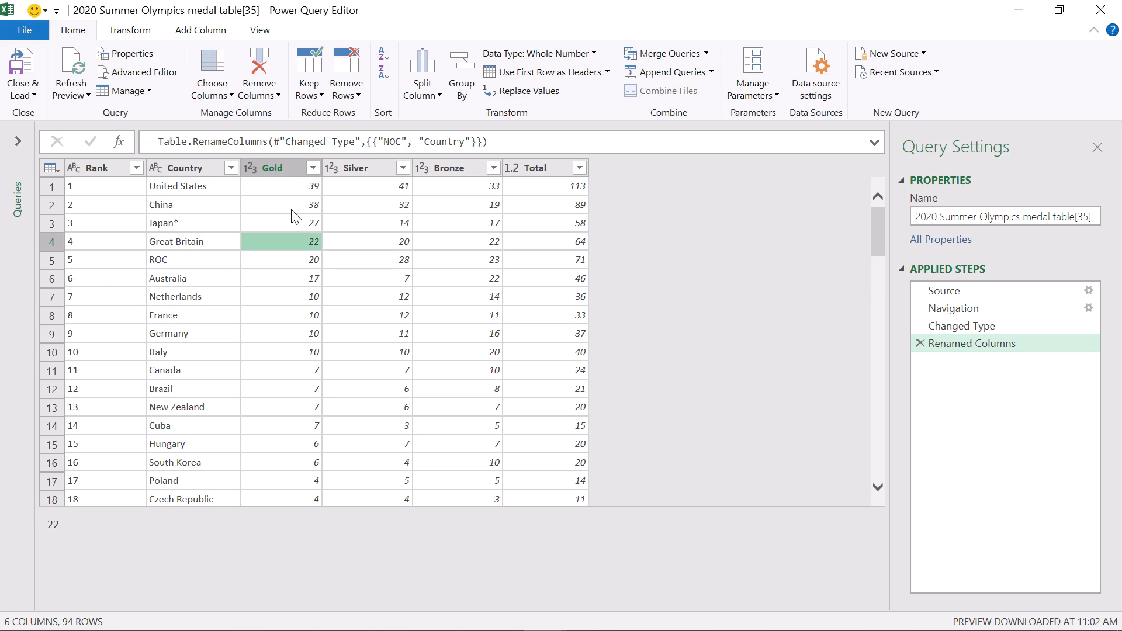
{"action": "left_click", "coordinate": [391, 203]}
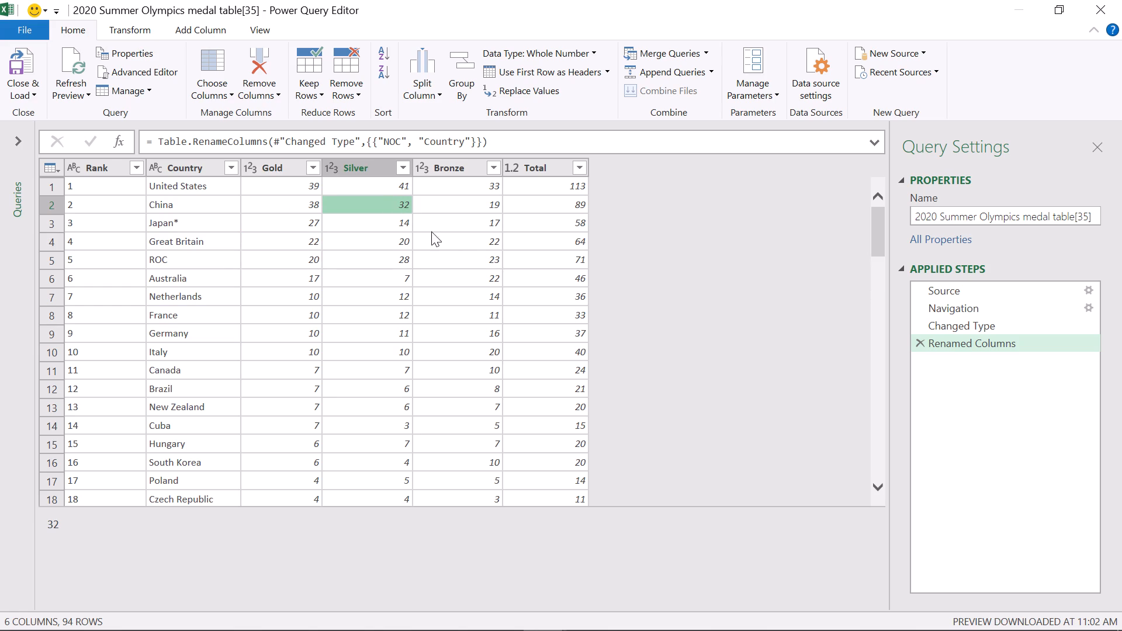
{"action": "left_click", "coordinate": [474, 251]}
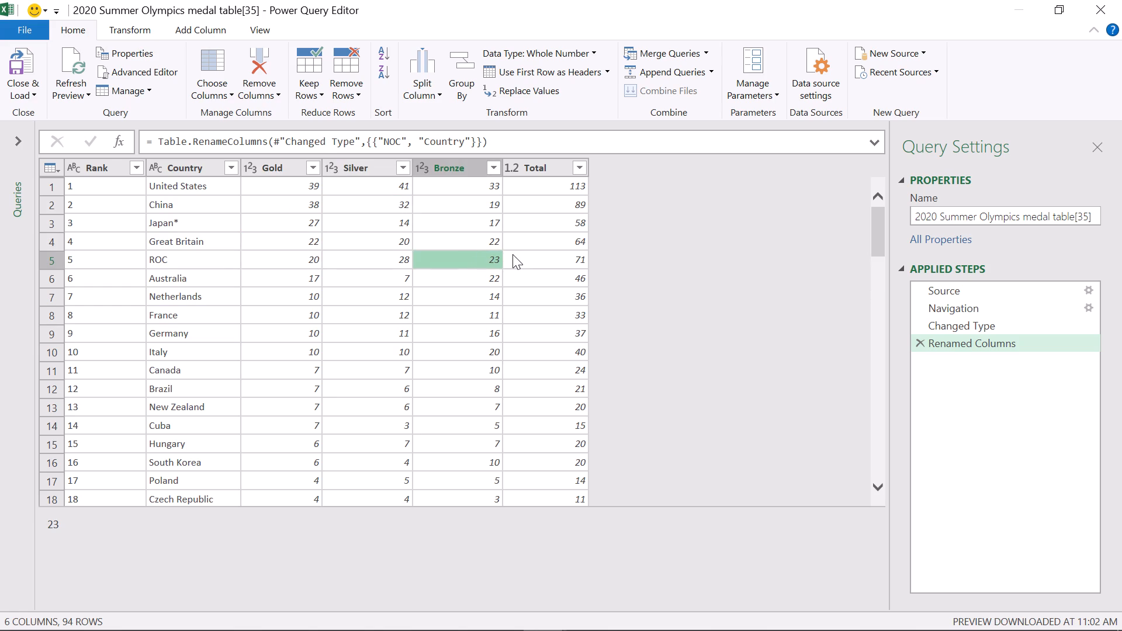
{"action": "left_click", "coordinate": [531, 330]}
{"action": "scroll", "coordinate": [531, 330], "scroll_direction": "up", "scroll_amount": 3}
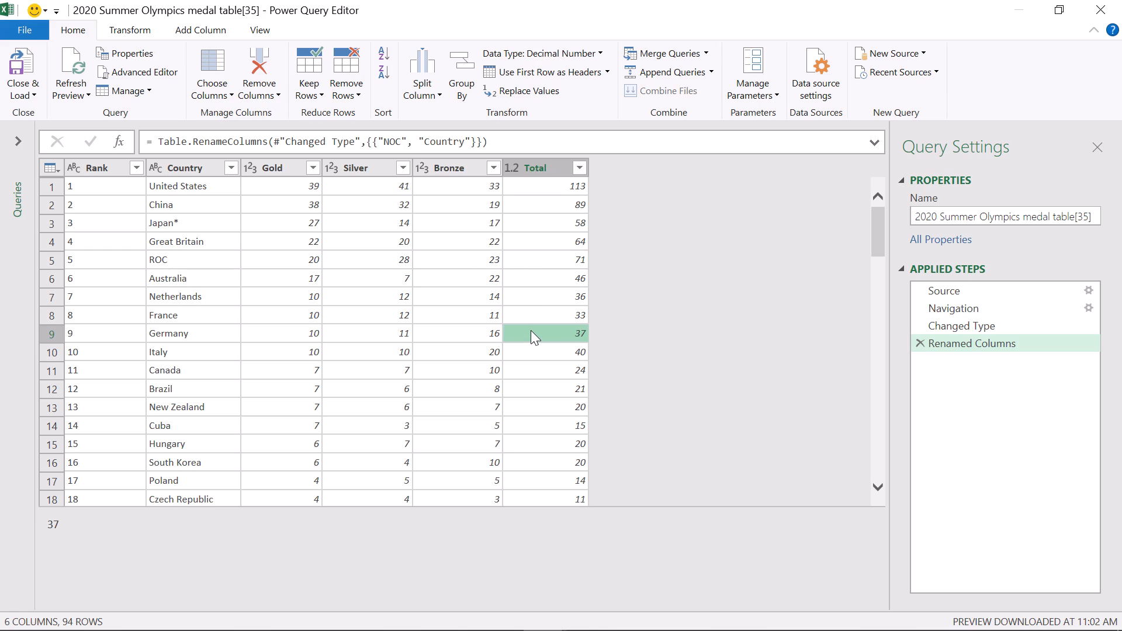
{"action": "scroll", "coordinate": [531, 330], "scroll_direction": "up", "scroll_amount": 1}
{"action": "scroll", "coordinate": [410, 327], "scroll_direction": "up", "scroll_amount": 4}
Look through the medal table's rows from the first country down to the totals row and back.
{"action": "scroll", "coordinate": [642, 305], "scroll_direction": "down", "scroll_amount": 1}
{"action": "scroll", "coordinate": [642, 305], "scroll_direction": "up", "scroll_amount": 1}
{"action": "scroll", "coordinate": [642, 305], "scroll_direction": "down", "scroll_amount": 1}
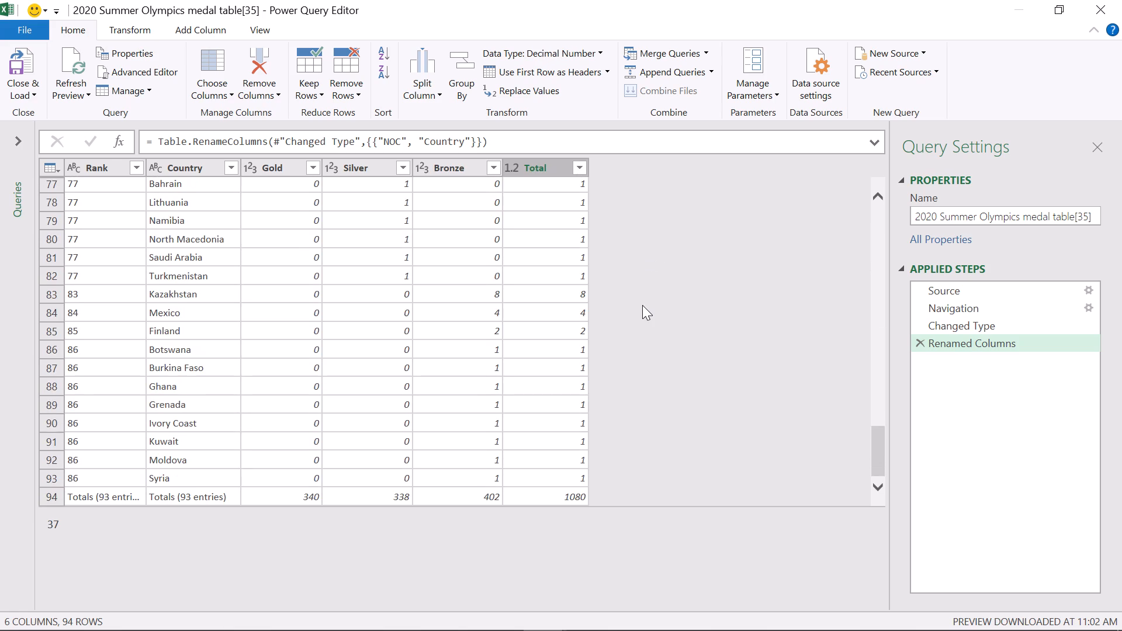
{"action": "scroll", "coordinate": [642, 305], "scroll_direction": "down", "scroll_amount": 2}
{"action": "scroll", "coordinate": [642, 305], "scroll_direction": "up", "scroll_amount": 11}
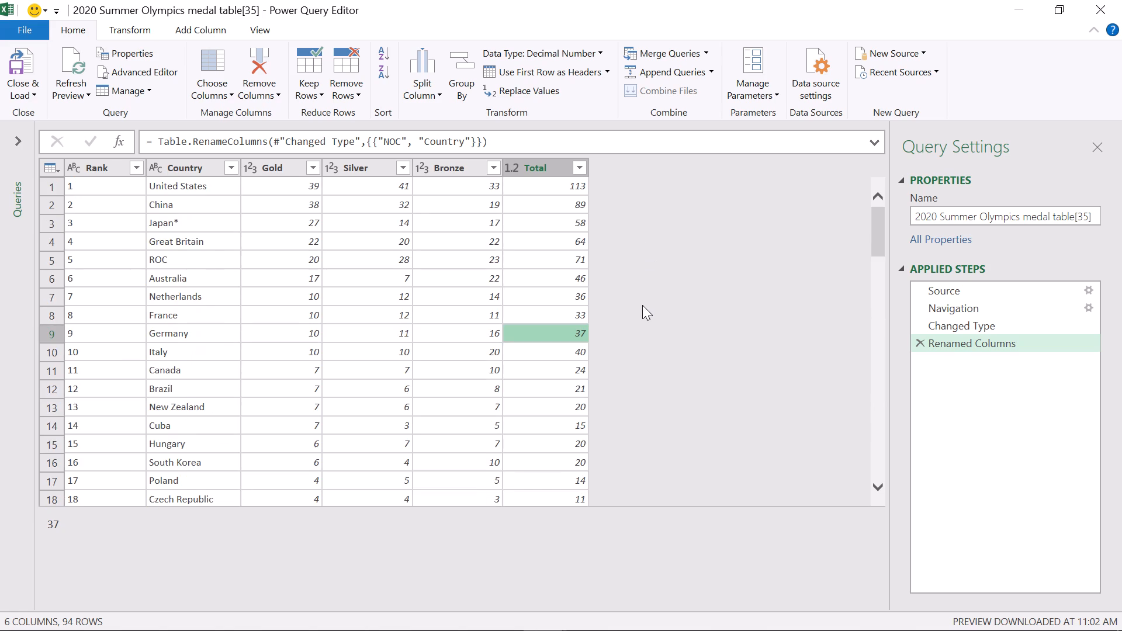
{"action": "scroll", "coordinate": [421, 265], "scroll_direction": "up", "scroll_amount": 3}
{"action": "scroll", "coordinate": [421, 265], "scroll_direction": "right", "scroll_amount": 1}
{"action": "scroll", "coordinate": [421, 265], "scroll_direction": "up", "scroll_amount": 3}
{"action": "scroll", "coordinate": [487, 325], "scroll_direction": "up", "scroll_amount": 3}
{"action": "left_click", "coordinate": [875, 186]}
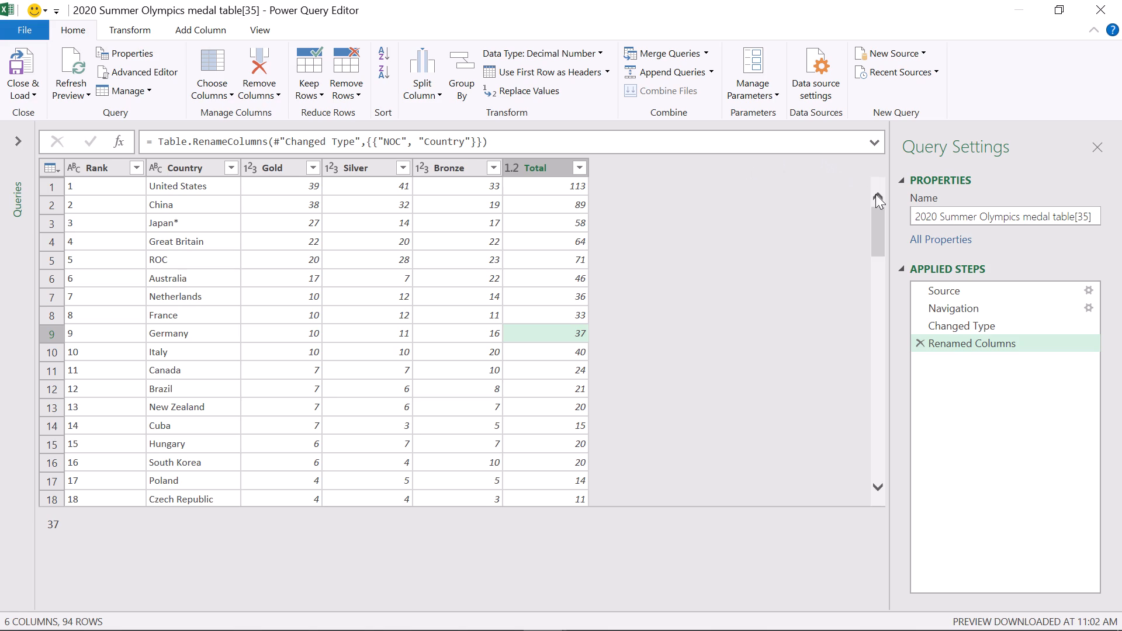
{"action": "left_click", "coordinate": [875, 490]}
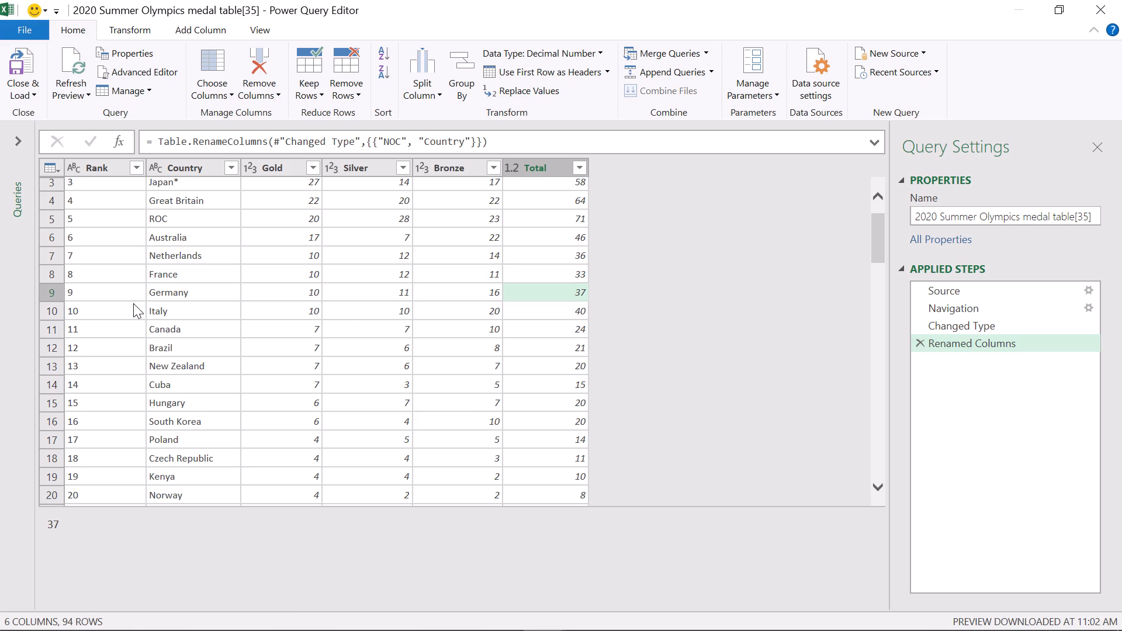
Look through the medal table's lower-ranked country rows and back to the first, and view the column-rename formula in full.
{"action": "left_click", "coordinate": [148, 434]}
{"action": "scroll", "coordinate": [148, 434], "scroll_direction": "up", "scroll_amount": 1}
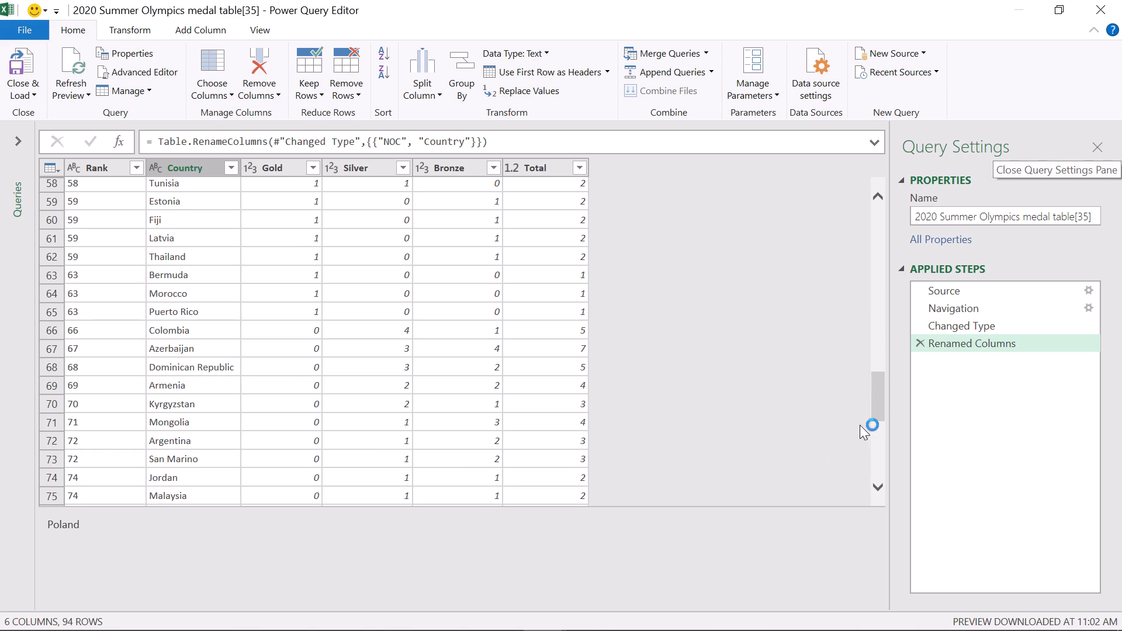
{"action": "left_click", "coordinate": [873, 484]}
{"action": "triple_click", "coordinate": [873, 484]}
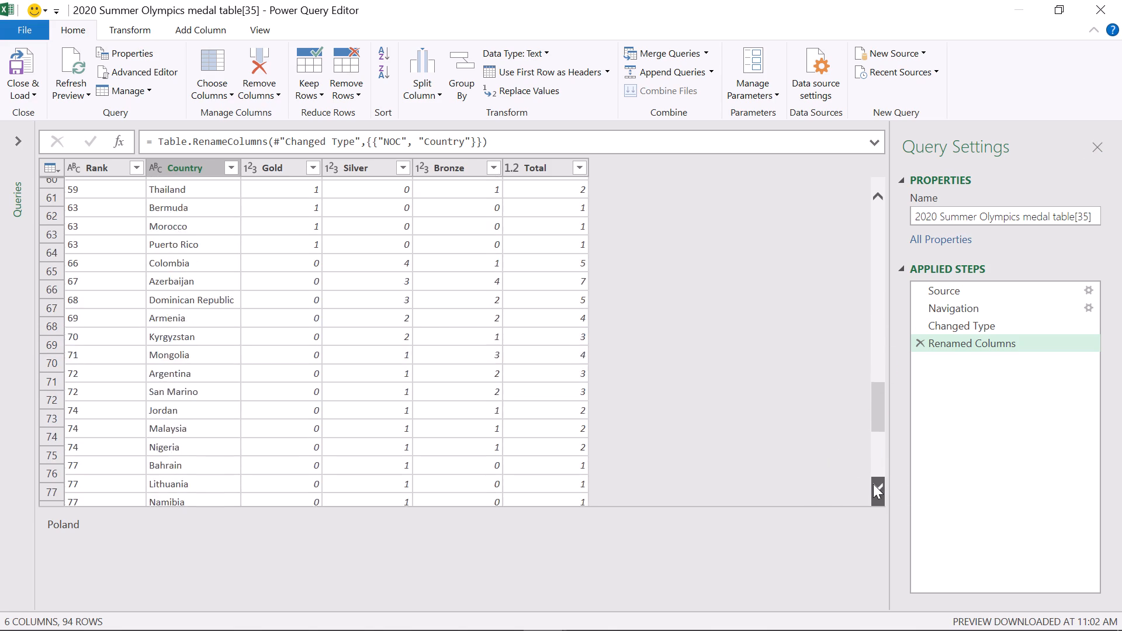
{"action": "left_click_drag", "start_coordinate": [873, 484], "coordinate": [362, 351]}
{"action": "scroll", "coordinate": [362, 351], "scroll_direction": "up", "scroll_amount": 6}
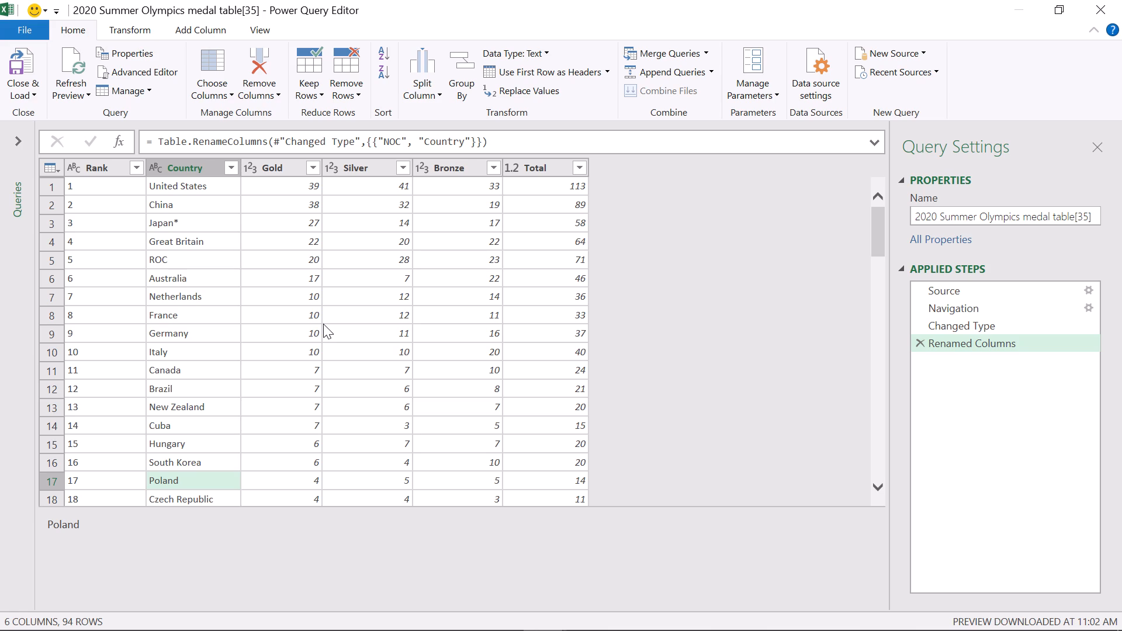
{"action": "left_click", "coordinate": [877, 142]}
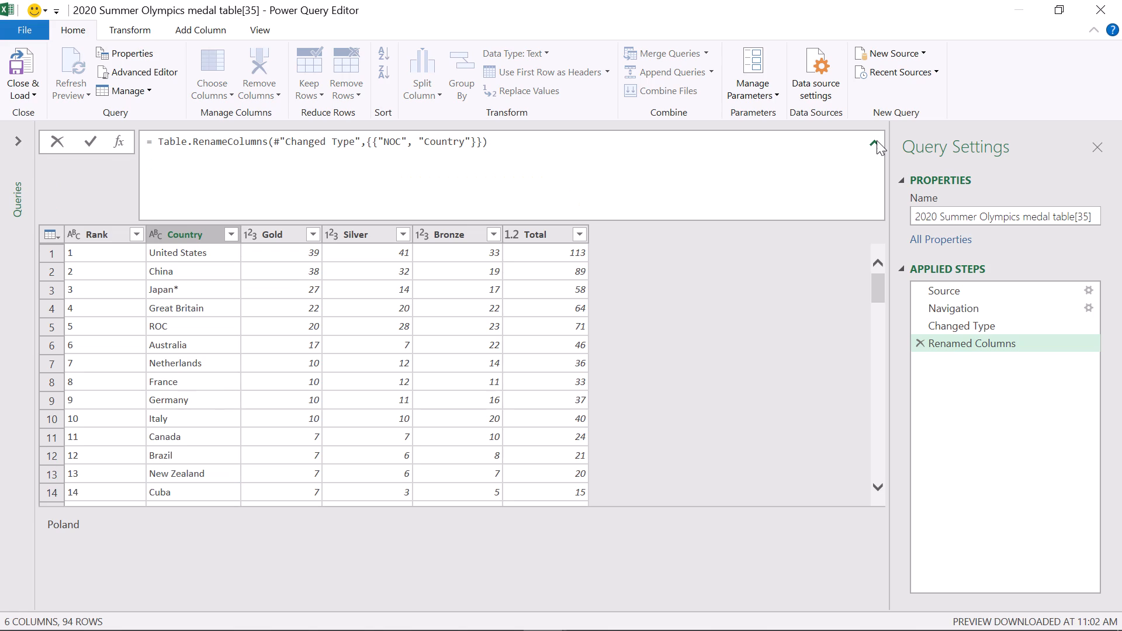
{"action": "left_click", "coordinate": [877, 140]}
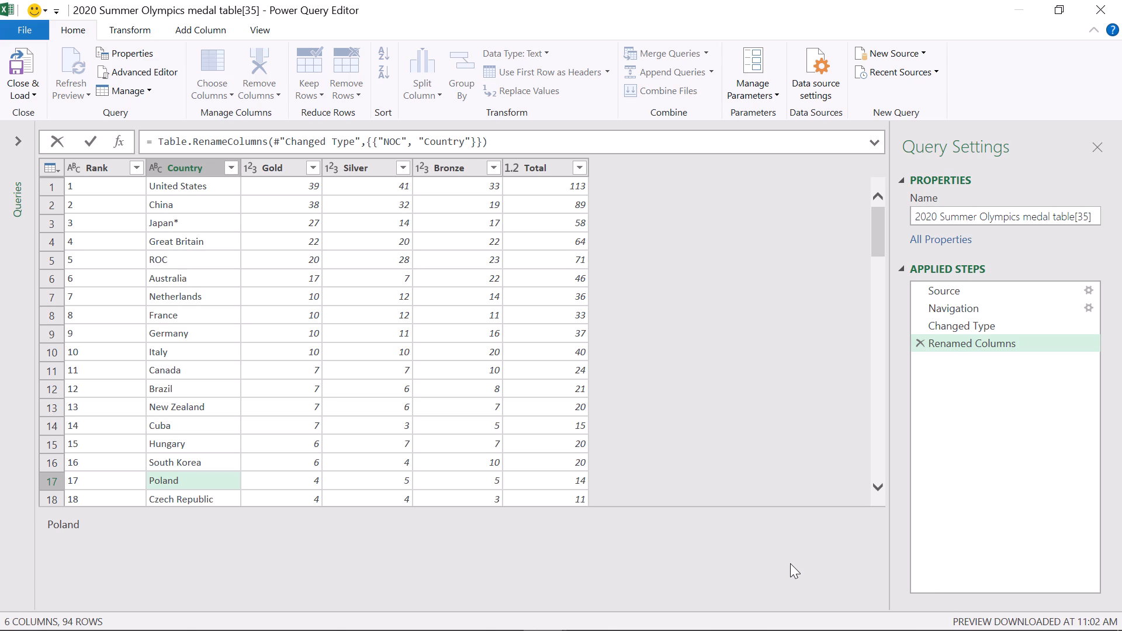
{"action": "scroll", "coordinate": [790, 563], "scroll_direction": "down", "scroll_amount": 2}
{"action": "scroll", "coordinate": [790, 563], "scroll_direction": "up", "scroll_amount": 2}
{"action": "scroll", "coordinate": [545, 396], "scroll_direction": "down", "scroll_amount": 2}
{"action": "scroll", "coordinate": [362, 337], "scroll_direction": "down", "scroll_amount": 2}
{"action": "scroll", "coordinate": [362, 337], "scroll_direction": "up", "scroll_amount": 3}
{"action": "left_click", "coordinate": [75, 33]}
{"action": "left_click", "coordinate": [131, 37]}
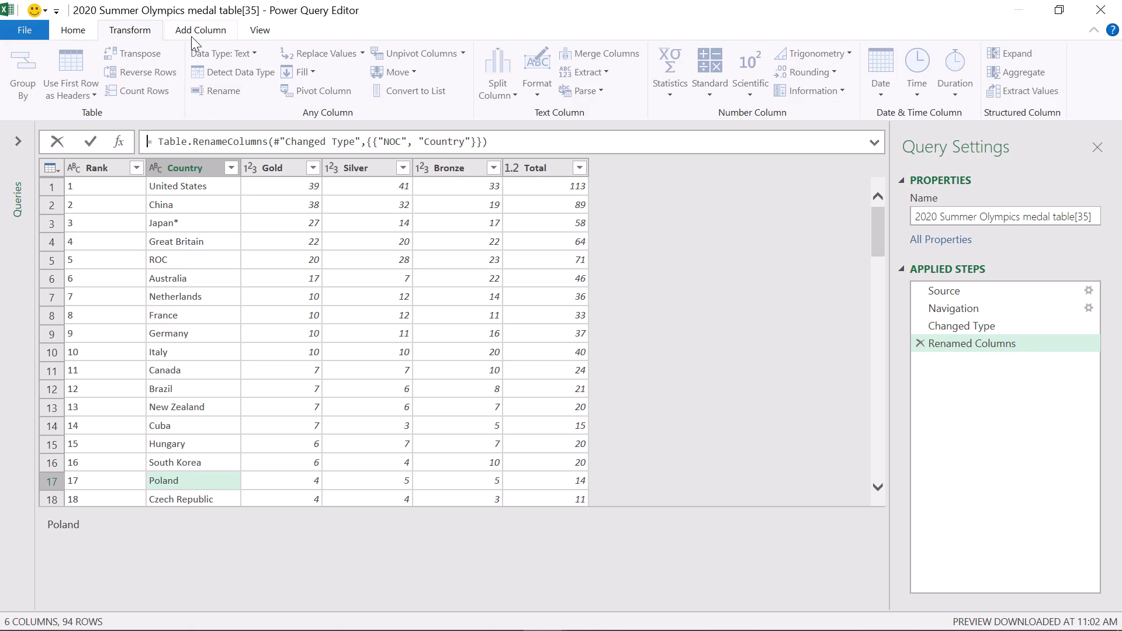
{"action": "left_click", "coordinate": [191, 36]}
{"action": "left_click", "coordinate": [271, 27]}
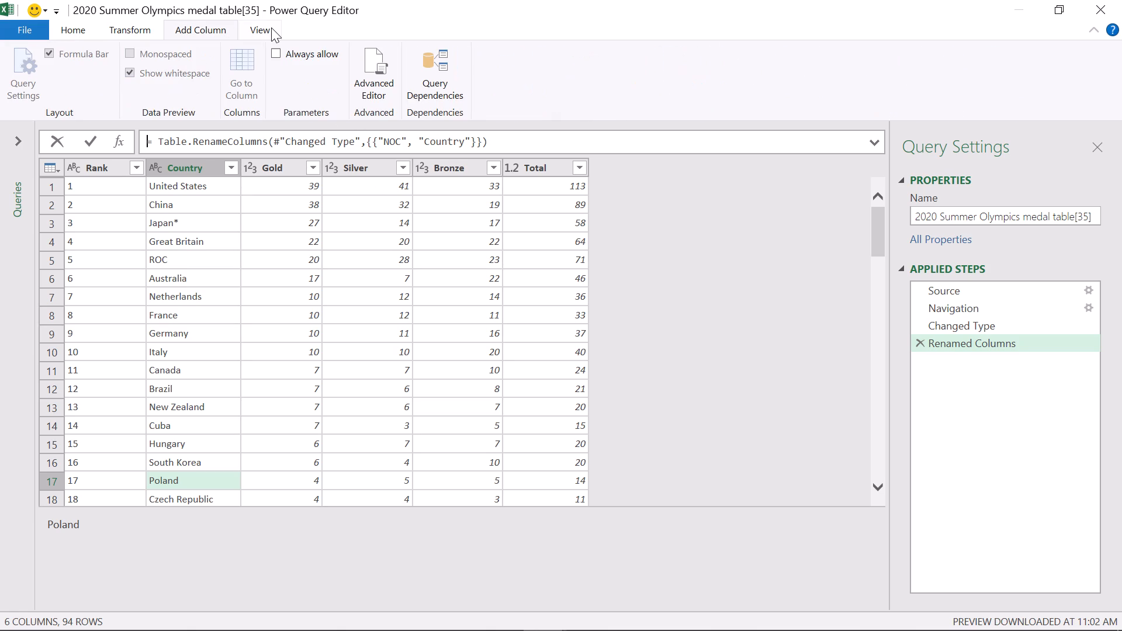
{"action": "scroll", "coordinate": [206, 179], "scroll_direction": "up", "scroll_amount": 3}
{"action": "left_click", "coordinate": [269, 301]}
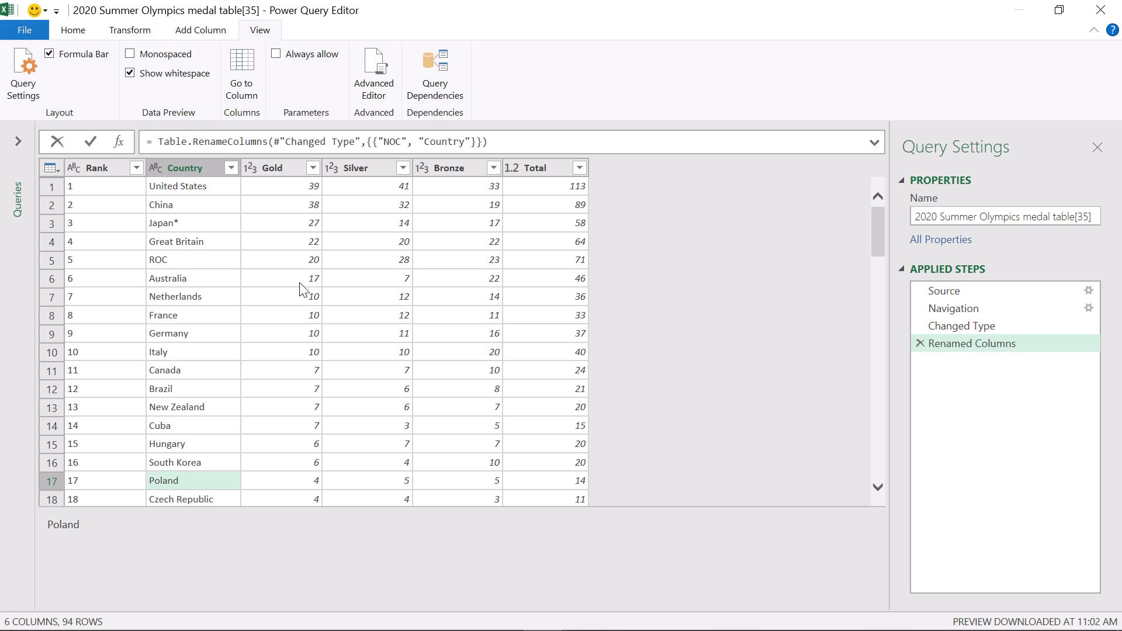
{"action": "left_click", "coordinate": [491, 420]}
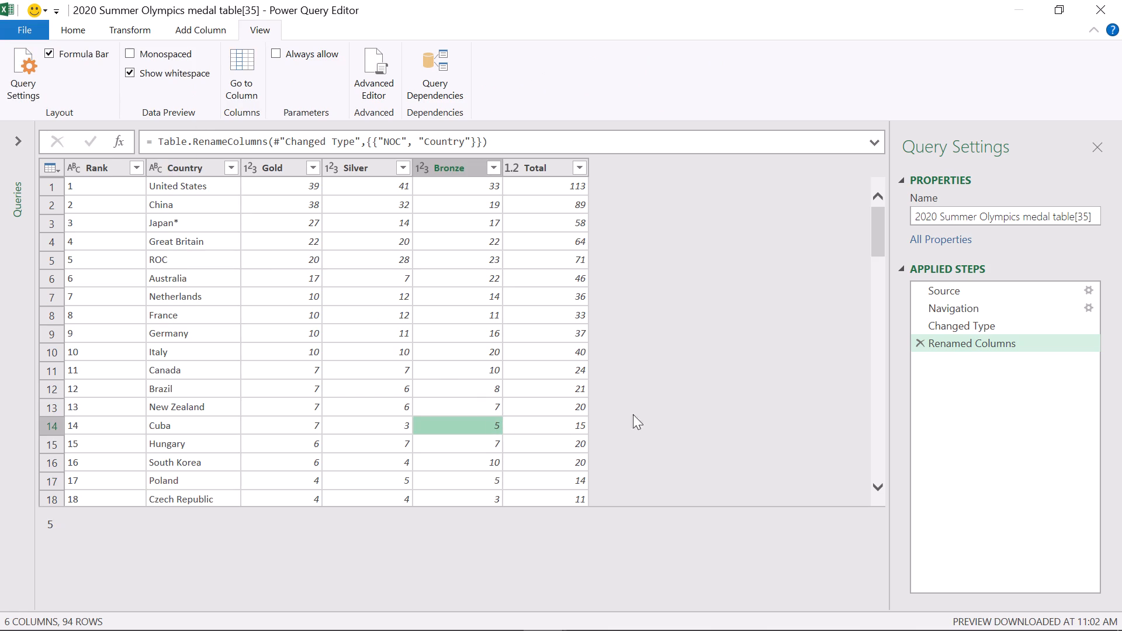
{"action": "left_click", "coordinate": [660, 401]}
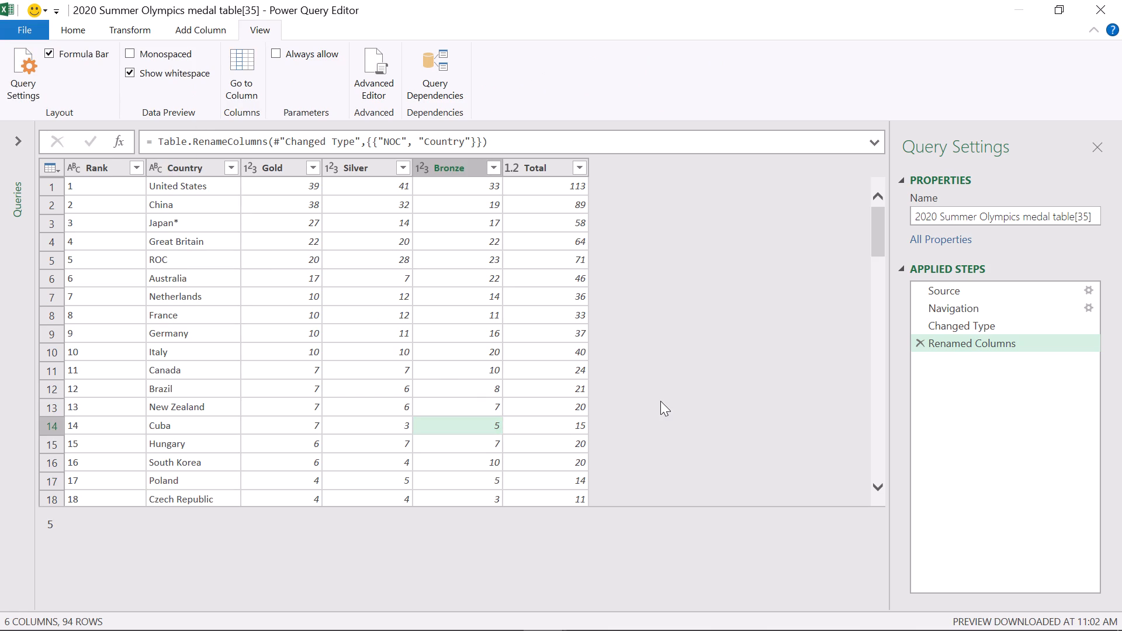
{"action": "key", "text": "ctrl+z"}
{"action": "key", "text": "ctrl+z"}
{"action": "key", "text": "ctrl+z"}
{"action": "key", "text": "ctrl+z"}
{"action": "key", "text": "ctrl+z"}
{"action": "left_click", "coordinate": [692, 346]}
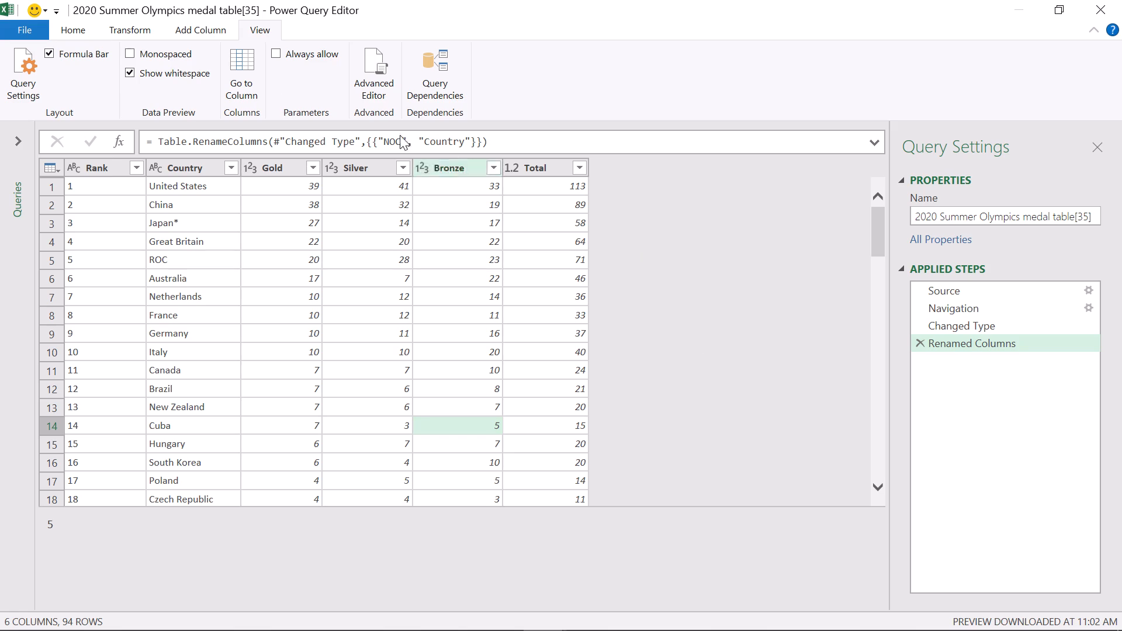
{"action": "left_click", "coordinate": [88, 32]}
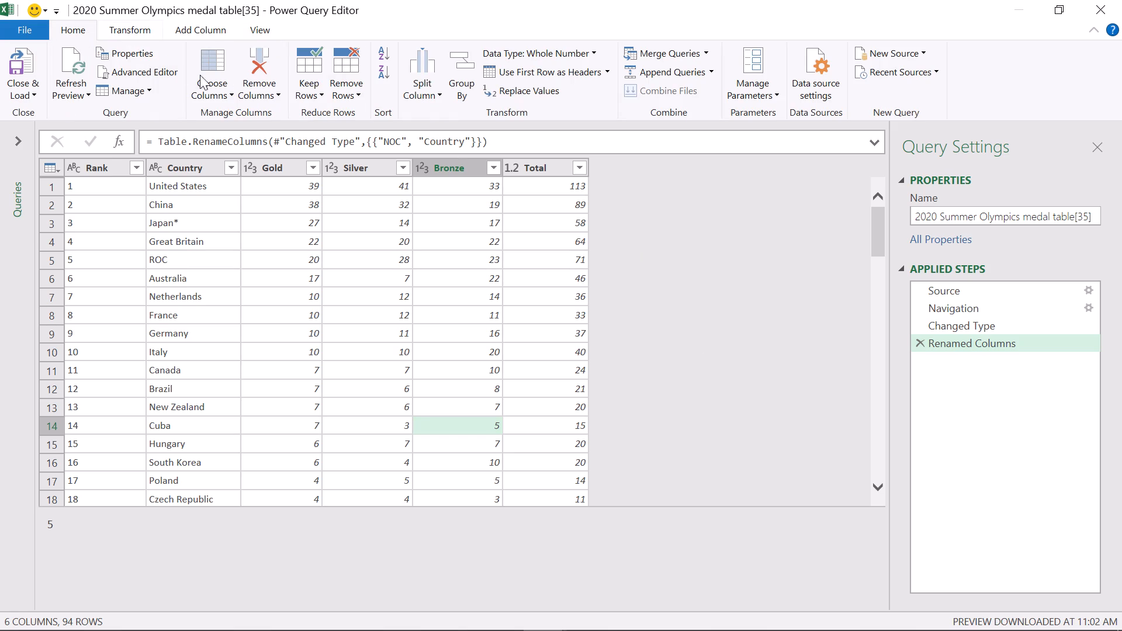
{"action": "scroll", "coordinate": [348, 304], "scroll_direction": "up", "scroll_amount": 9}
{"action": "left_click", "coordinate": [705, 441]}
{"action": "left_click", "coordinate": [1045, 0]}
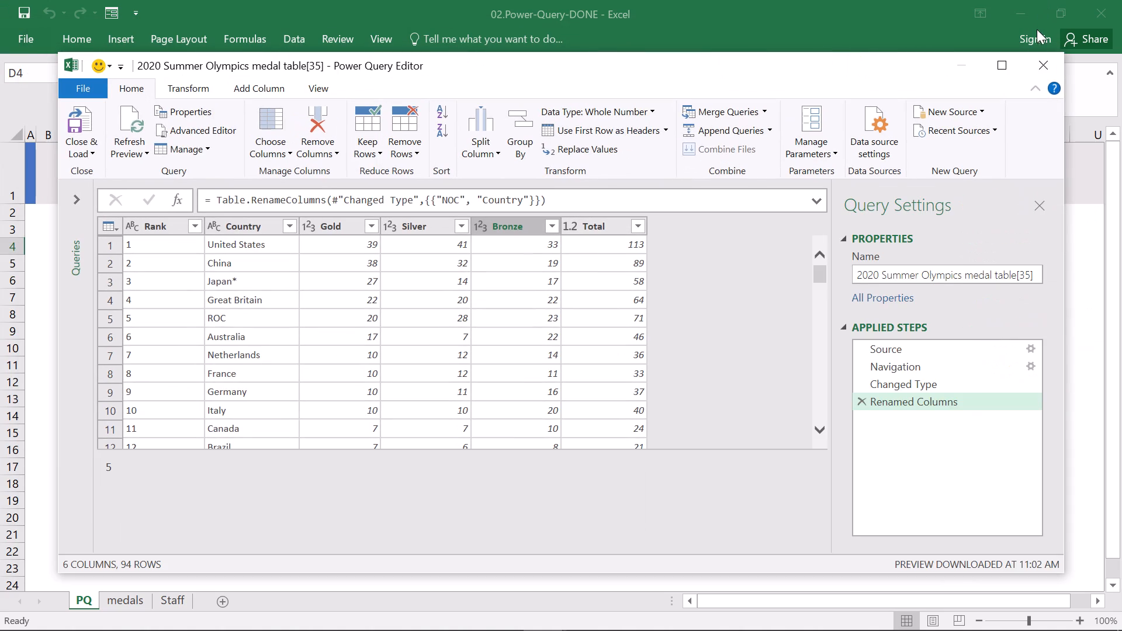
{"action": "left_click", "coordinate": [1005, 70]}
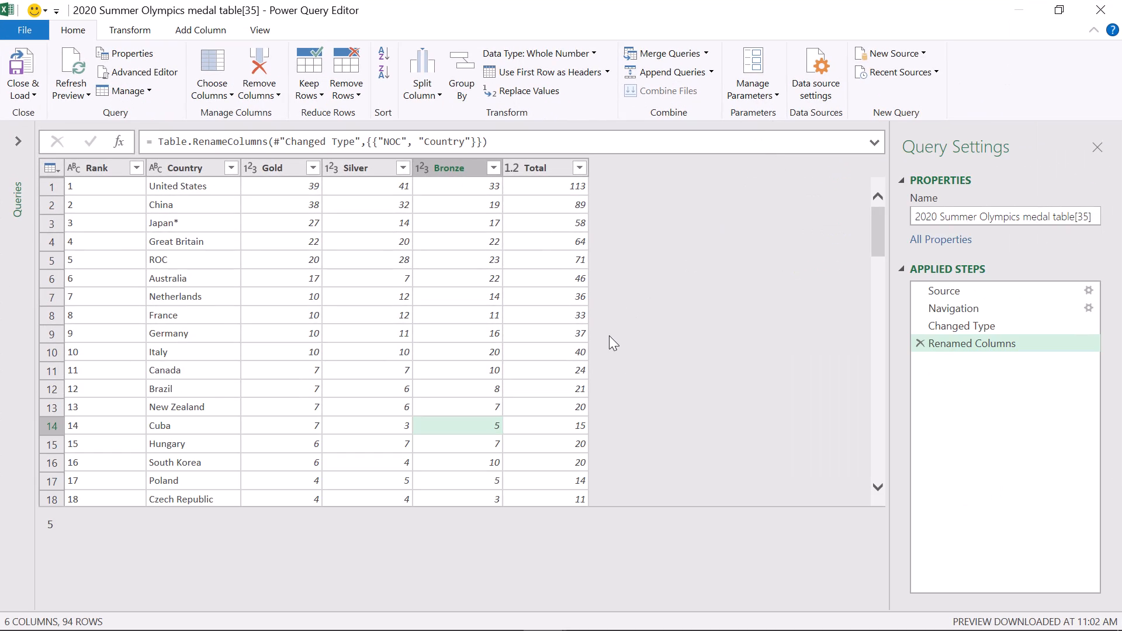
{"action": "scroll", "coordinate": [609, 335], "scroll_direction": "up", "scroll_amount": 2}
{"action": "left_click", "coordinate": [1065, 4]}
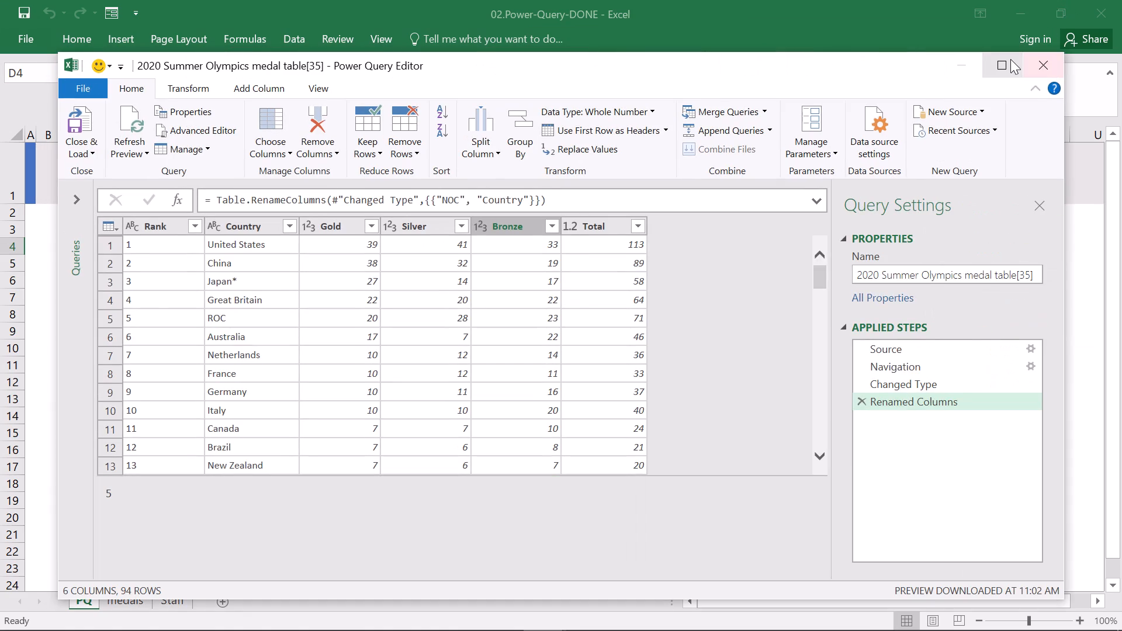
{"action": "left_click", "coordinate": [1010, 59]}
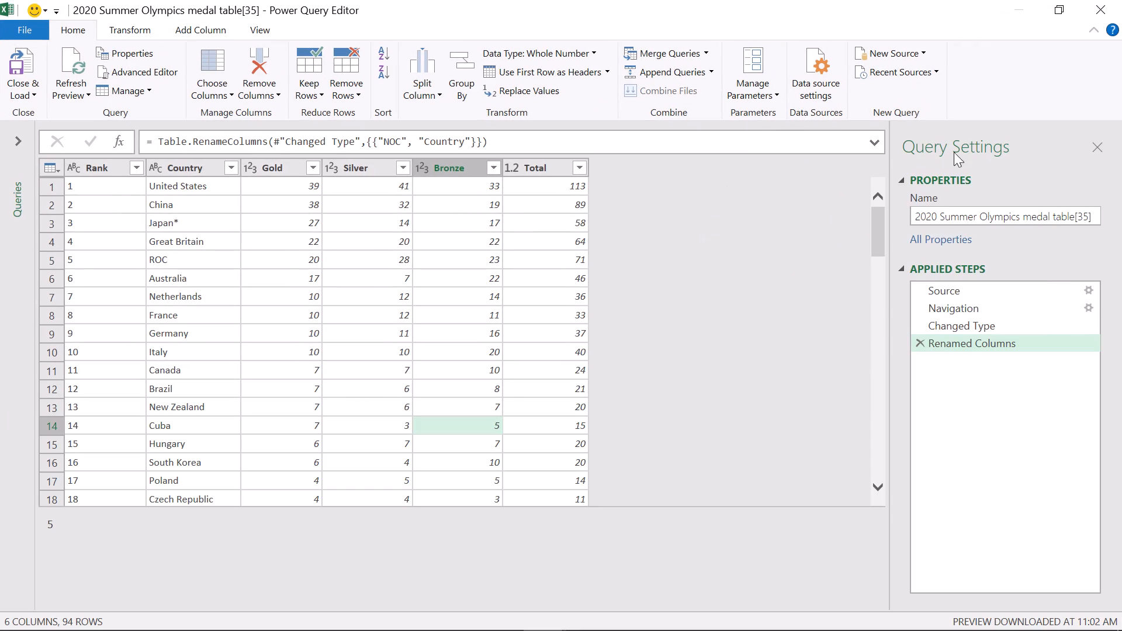
Hide the Query Settings with the query's properties and applied steps.
{"action": "left_click", "coordinate": [1094, 147]}
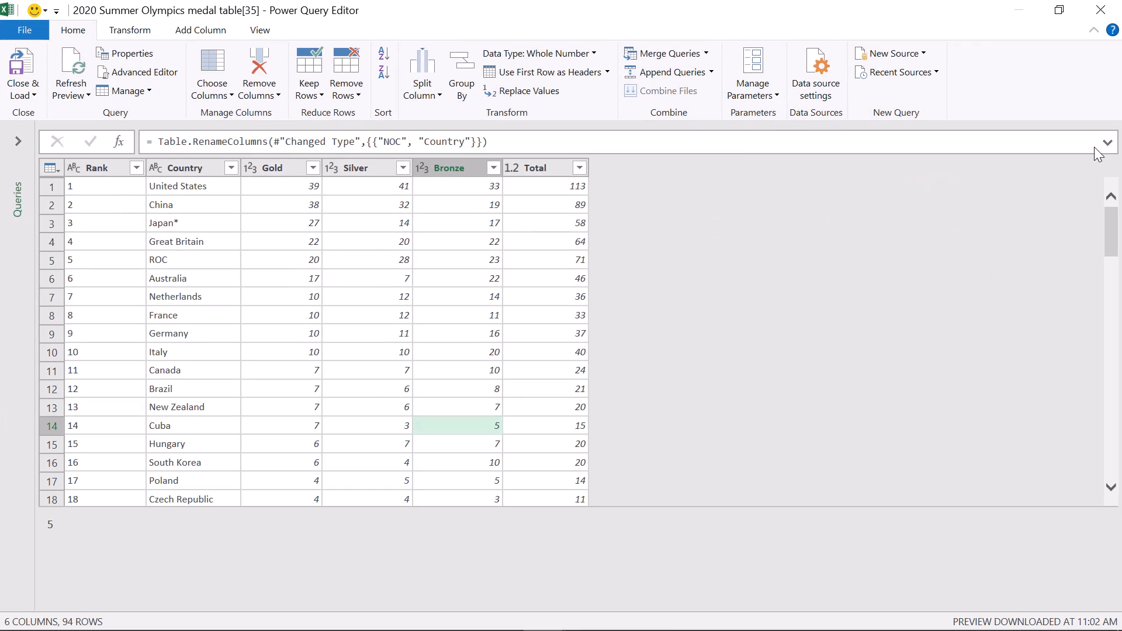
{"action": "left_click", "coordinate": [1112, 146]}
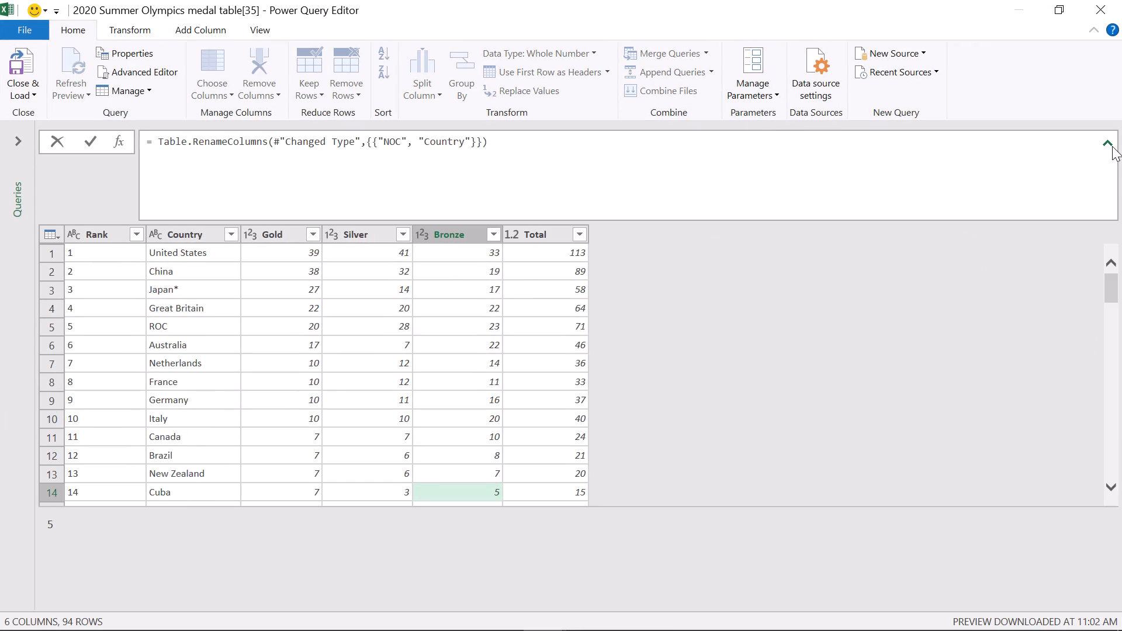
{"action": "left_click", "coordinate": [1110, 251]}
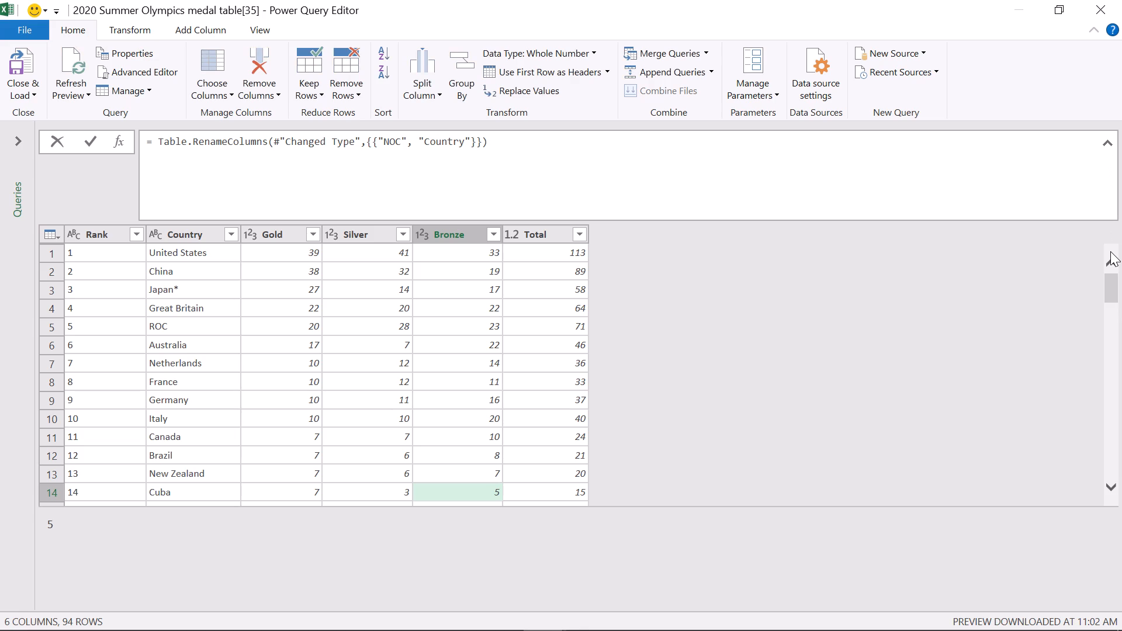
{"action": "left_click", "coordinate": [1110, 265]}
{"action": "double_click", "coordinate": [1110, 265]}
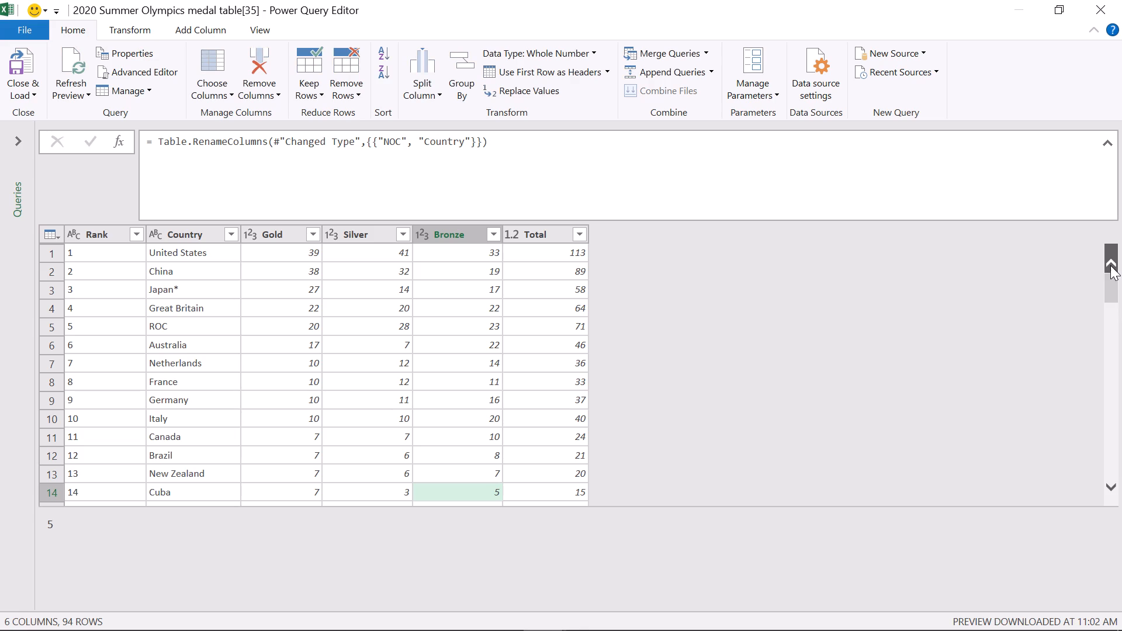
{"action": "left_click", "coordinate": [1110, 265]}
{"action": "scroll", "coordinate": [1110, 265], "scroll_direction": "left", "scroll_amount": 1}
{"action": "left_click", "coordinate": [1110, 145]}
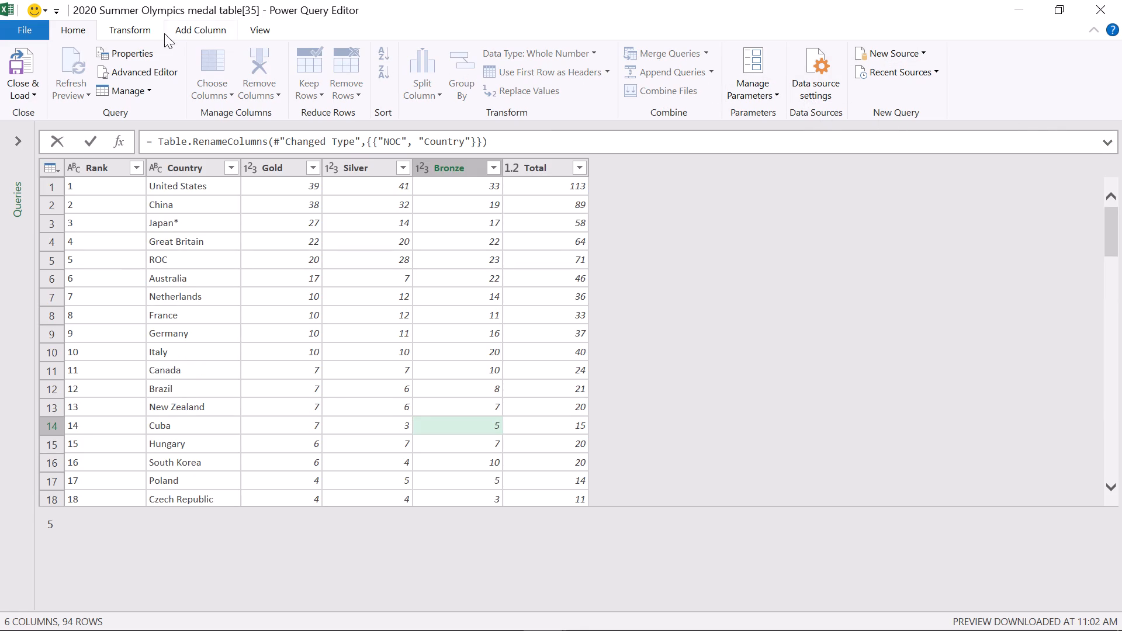
Examine the Query Dependencies diagram of the workbook's queries and their sources, and close it.
{"action": "left_click", "coordinate": [143, 31]}
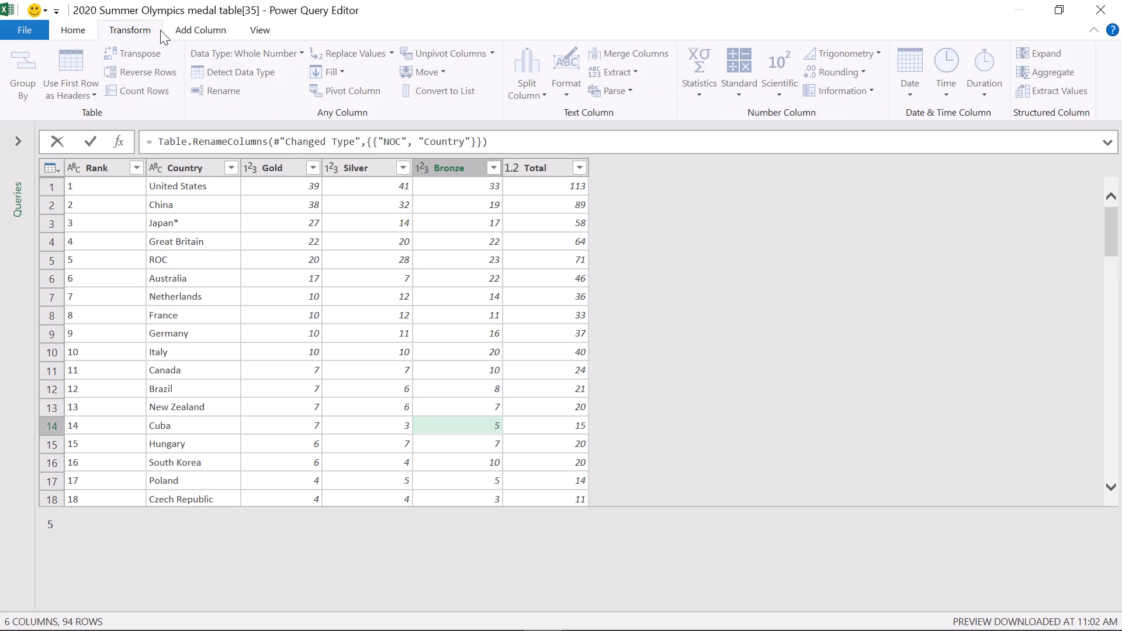
{"action": "left_click", "coordinate": [185, 30]}
{"action": "left_click", "coordinate": [255, 27]}
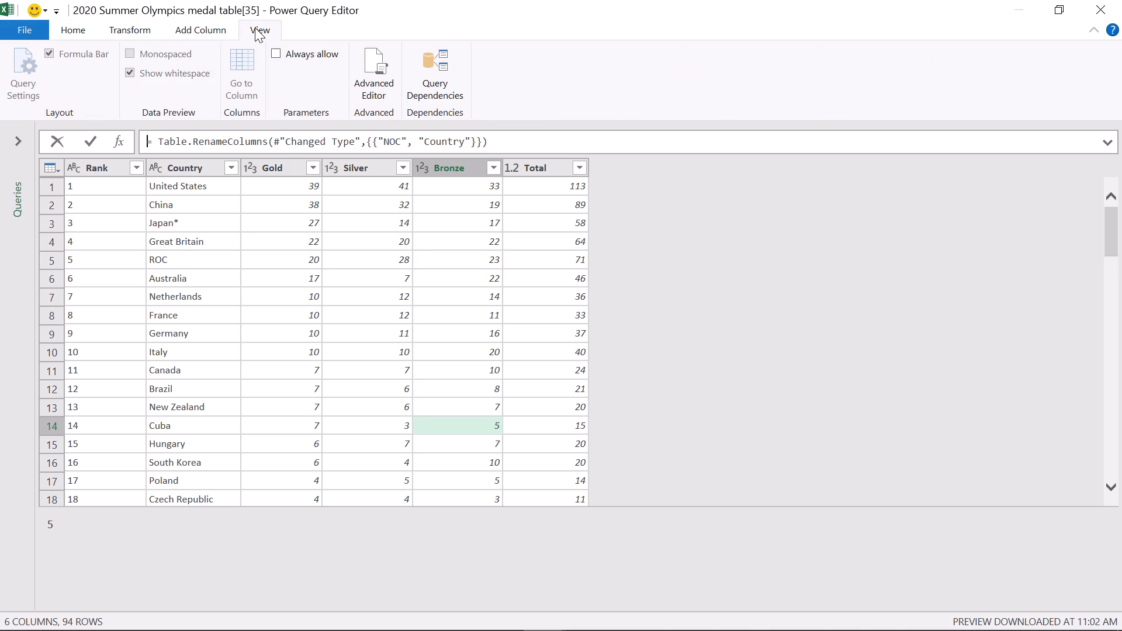
{"action": "left_click", "coordinate": [419, 95]}
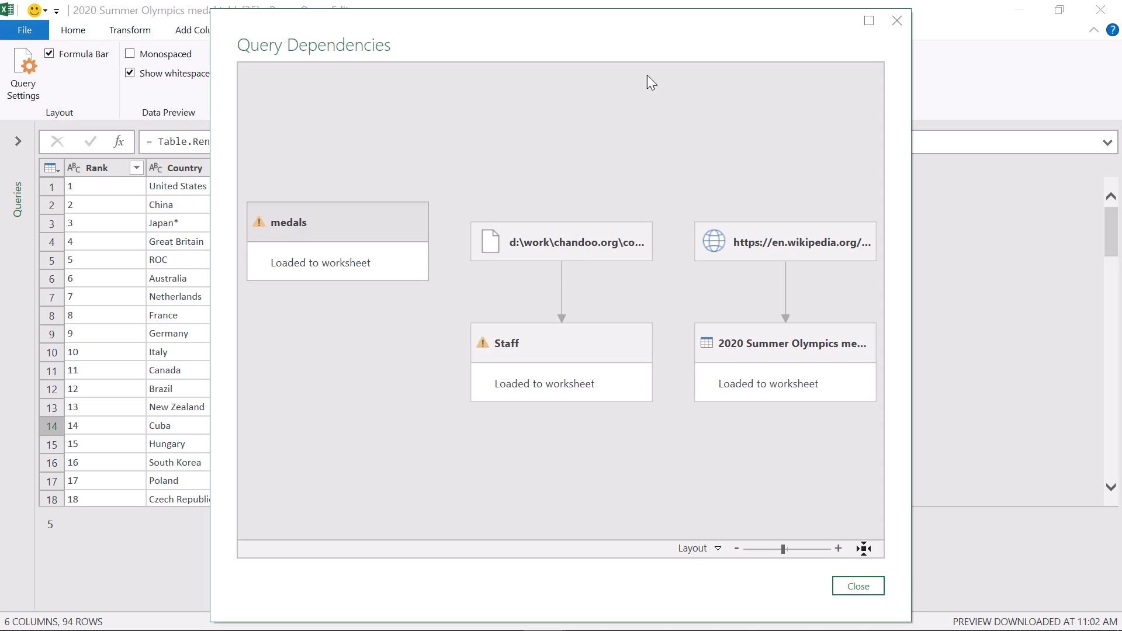
{"action": "left_click", "coordinate": [892, 26]}
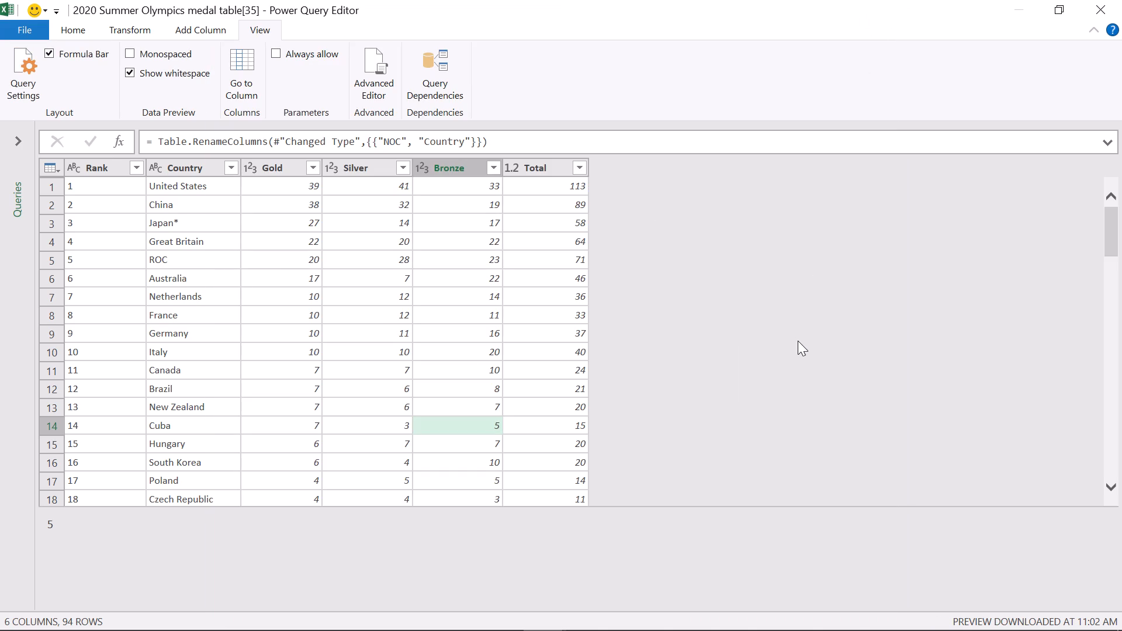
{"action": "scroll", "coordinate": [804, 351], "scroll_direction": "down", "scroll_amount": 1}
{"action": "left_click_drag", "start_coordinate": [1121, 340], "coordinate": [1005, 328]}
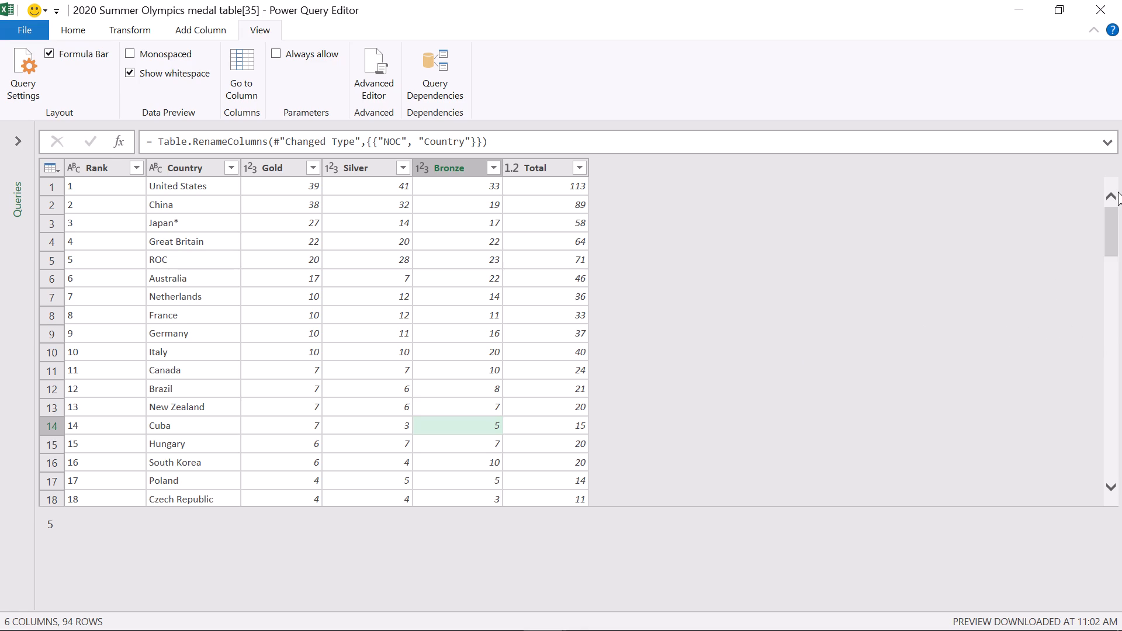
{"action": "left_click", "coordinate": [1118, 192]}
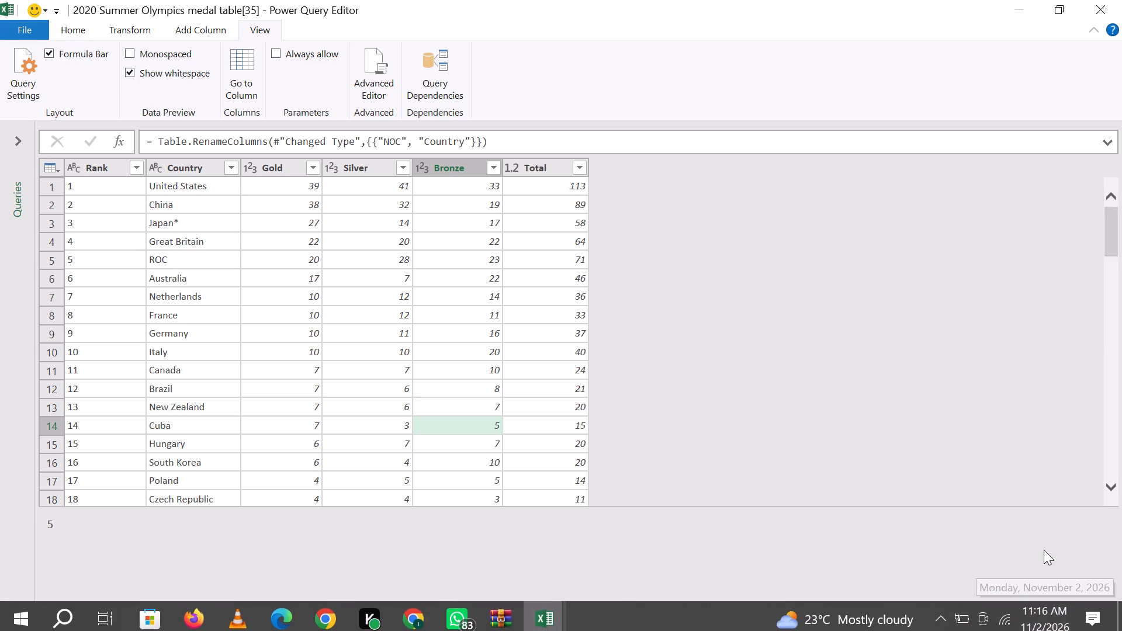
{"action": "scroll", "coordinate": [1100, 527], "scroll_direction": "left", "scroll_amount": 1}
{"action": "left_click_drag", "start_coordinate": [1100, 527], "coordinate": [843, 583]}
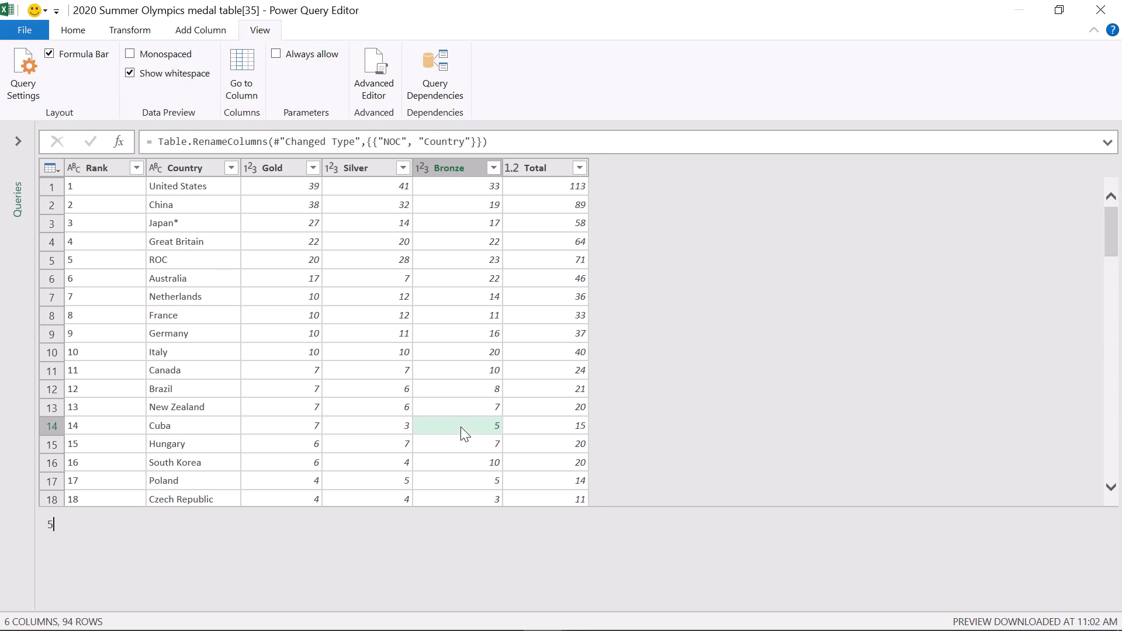
Expand the collapsed Queries list so that all of the workbook's queries are shown.
{"action": "left_click", "coordinate": [14, 136]}
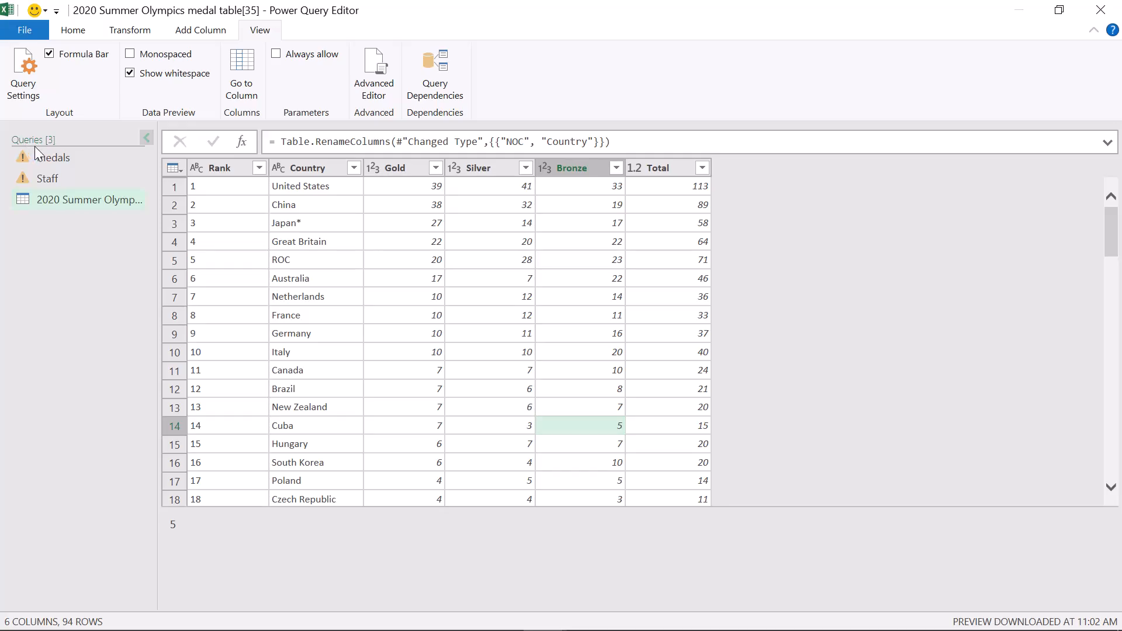
{"action": "left_click", "coordinate": [802, 325]}
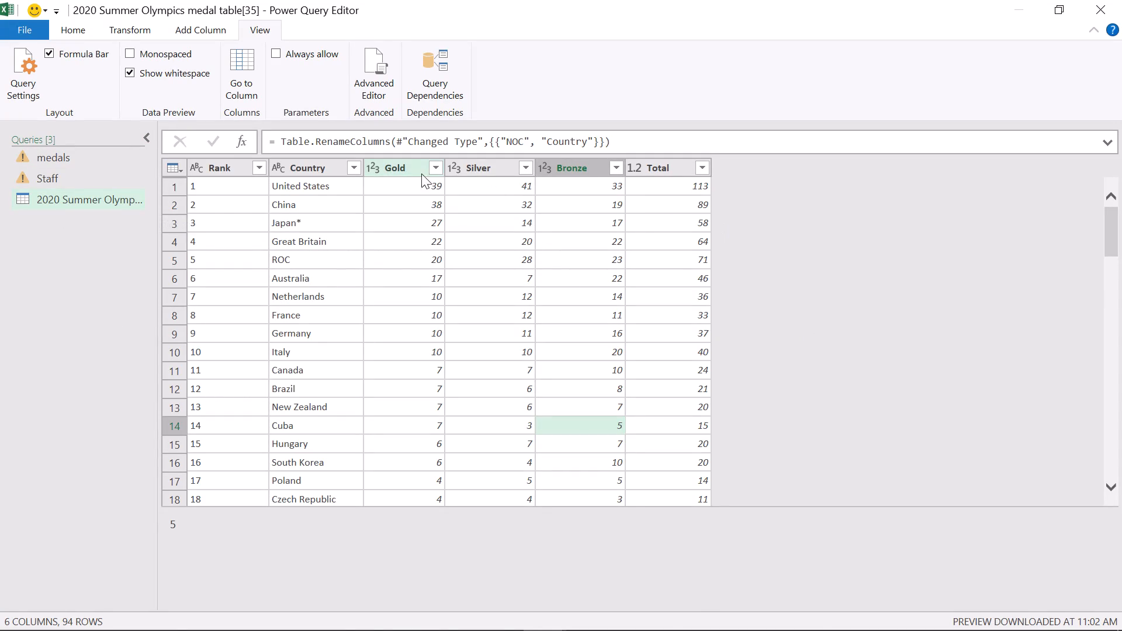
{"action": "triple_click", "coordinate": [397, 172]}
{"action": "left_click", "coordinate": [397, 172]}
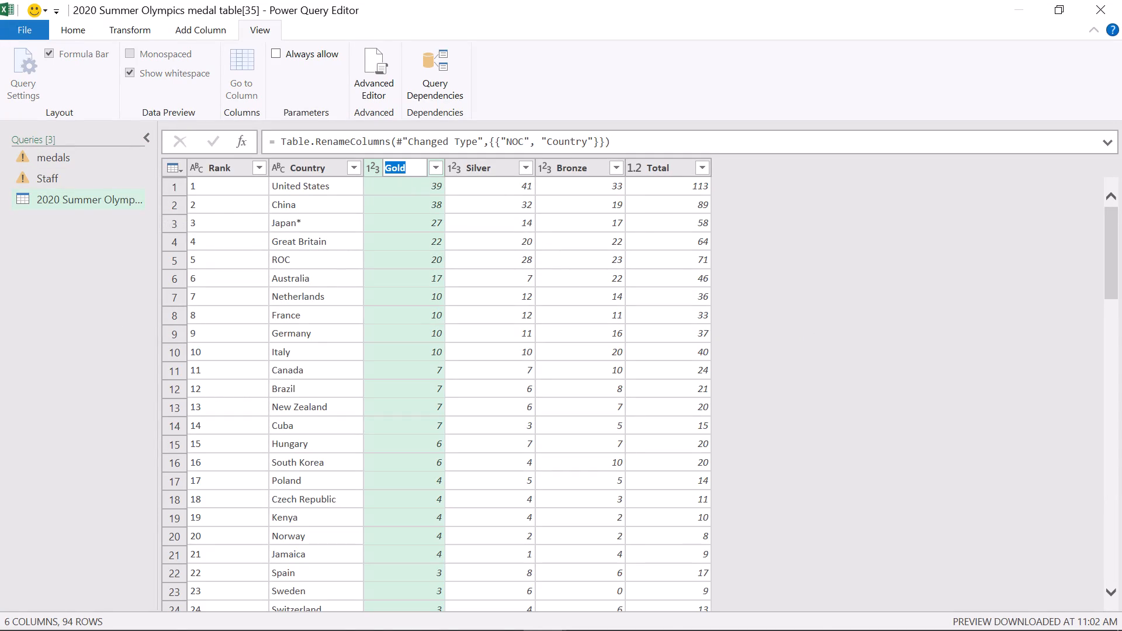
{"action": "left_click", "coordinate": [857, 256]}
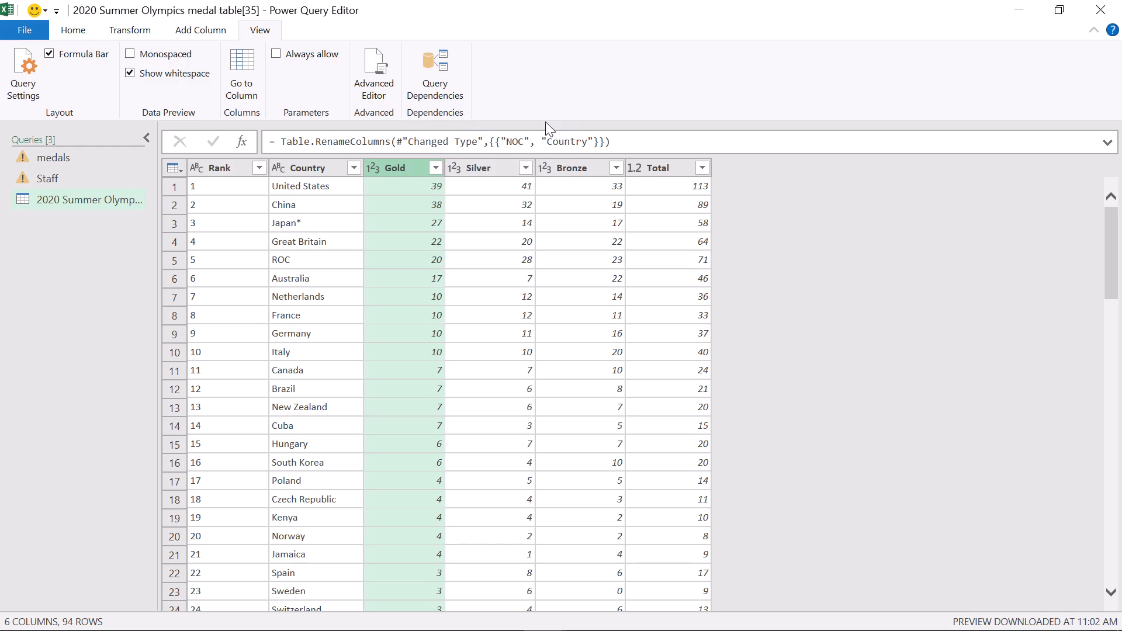
Show the Query Settings with the medal table query's properties and applied steps again.
{"action": "left_click", "coordinate": [16, 61]}
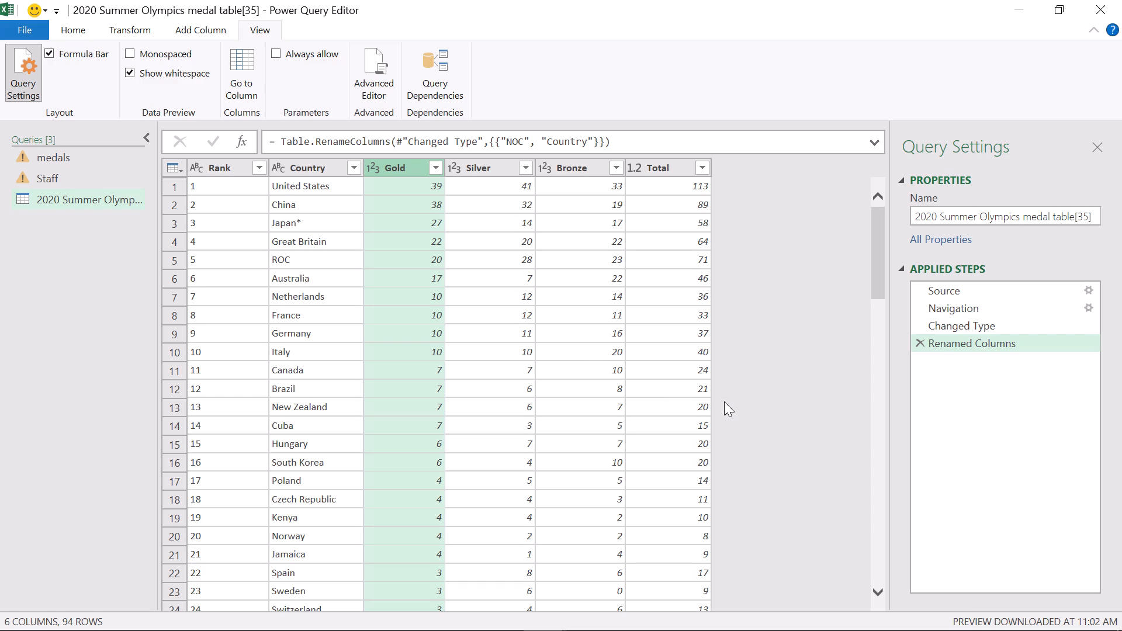
Look through the medal table's rows and examine its Gold, Rank and Silver columns.
{"action": "scroll", "coordinate": [549, 375], "scroll_direction": "down", "scroll_amount": 1}
{"action": "scroll", "coordinate": [549, 375], "scroll_direction": "up", "scroll_amount": 1}
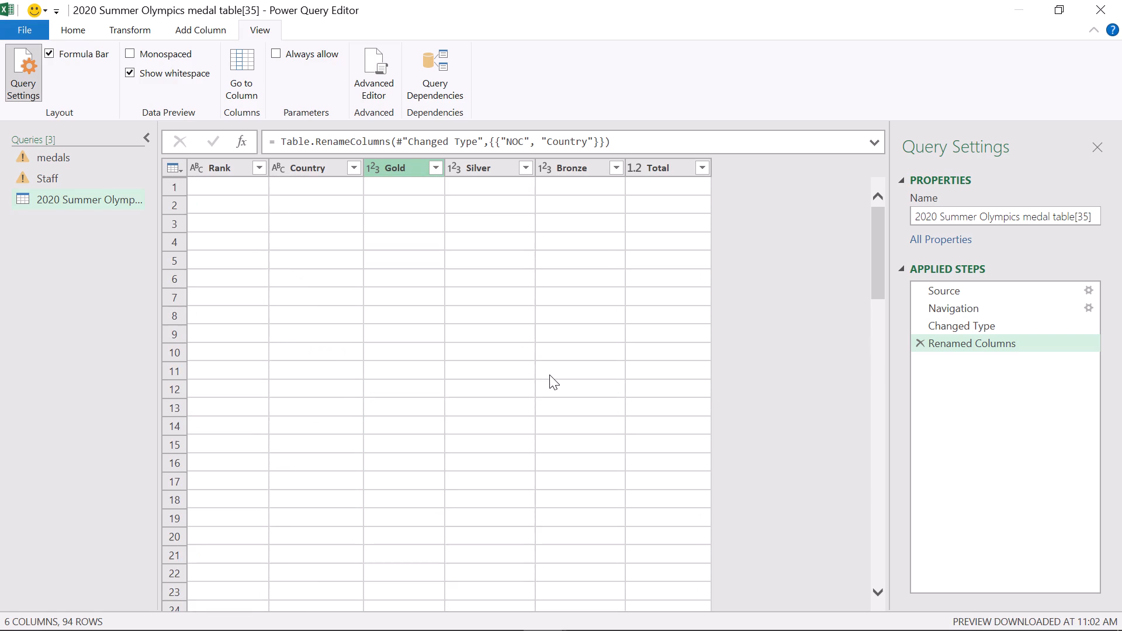
{"action": "scroll", "coordinate": [549, 375], "scroll_direction": "up", "scroll_amount": 1}
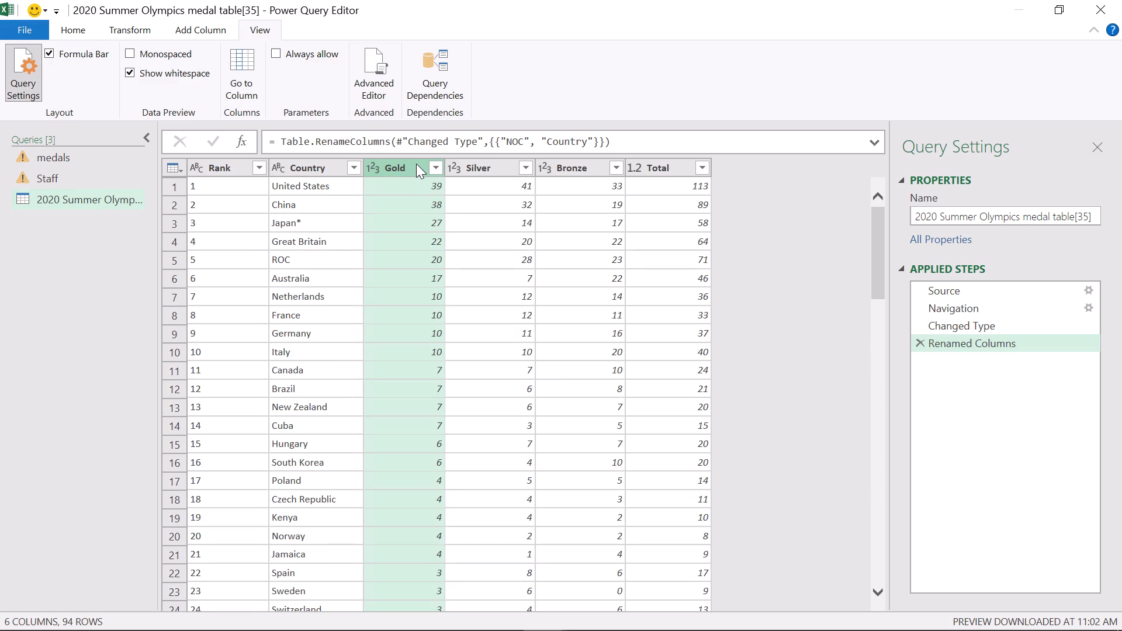
{"action": "left_click", "coordinate": [416, 164]}
{"action": "left_click", "coordinate": [431, 165]}
{"action": "left_click", "coordinate": [805, 308]}
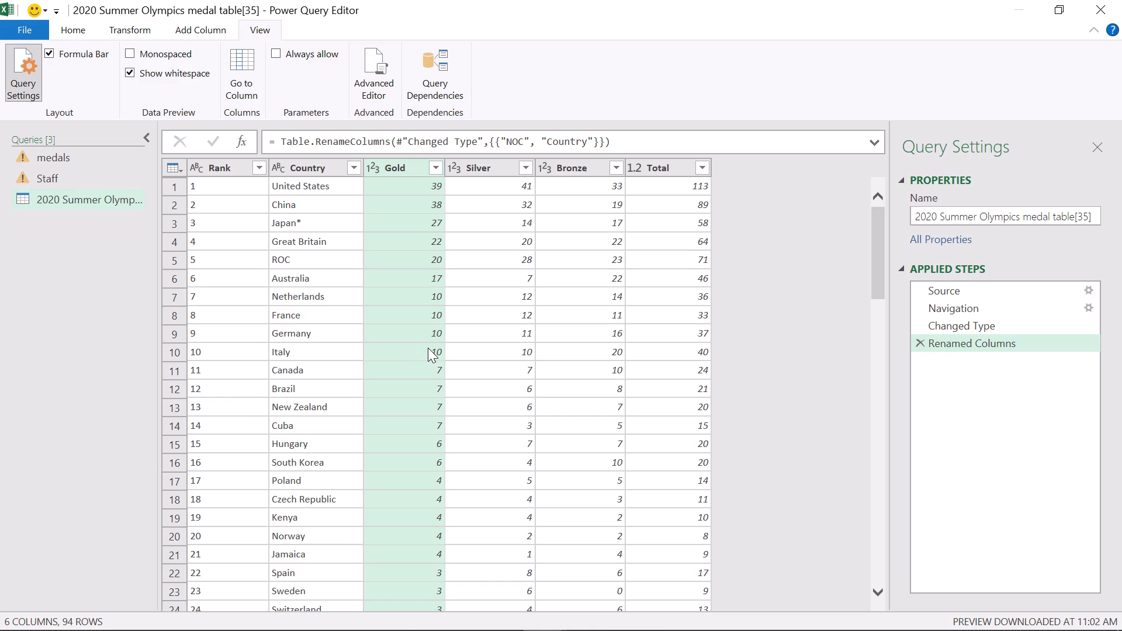
{"action": "triple_click", "coordinate": [246, 363]}
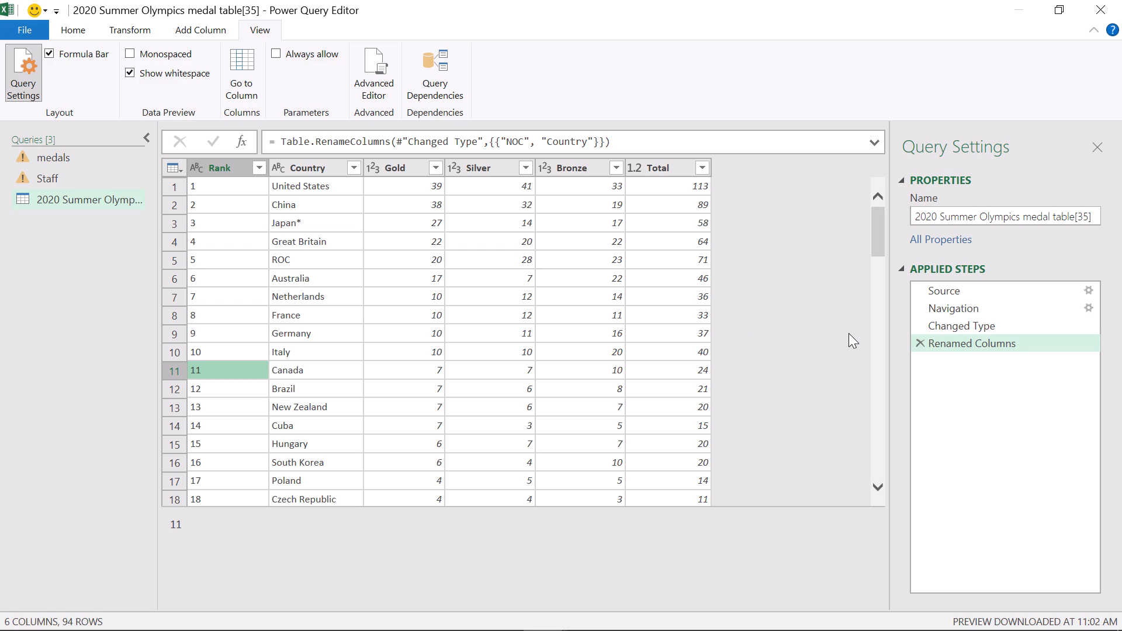
{"action": "scroll", "coordinate": [867, 438], "scroll_direction": "down", "scroll_amount": 1}
{"action": "scroll", "coordinate": [867, 438], "scroll_direction": "up", "scroll_amount": 1}
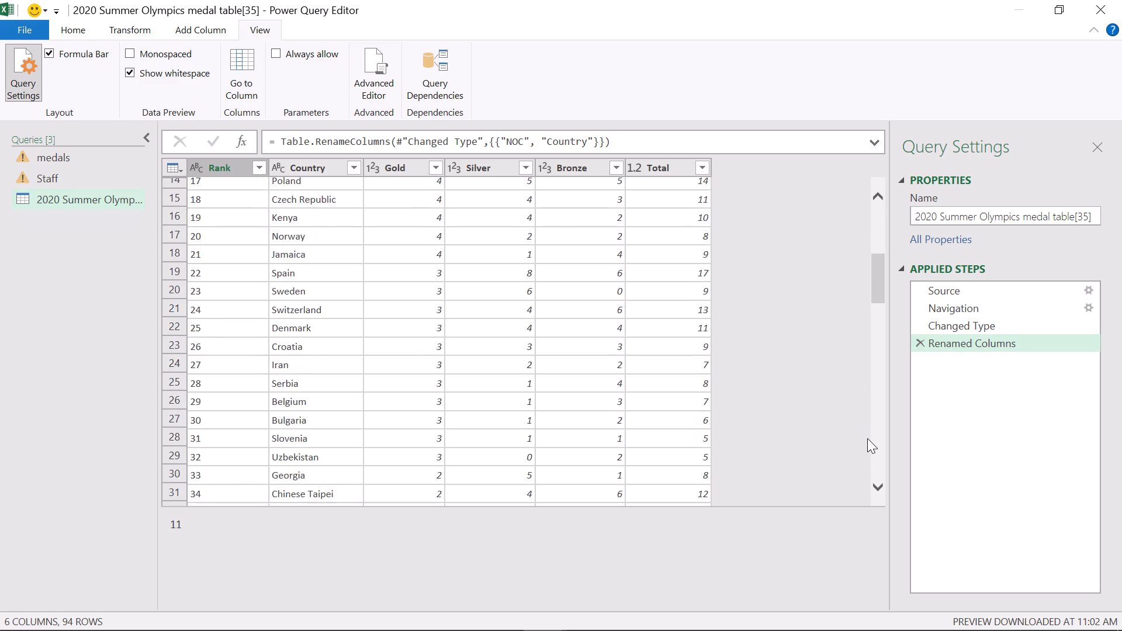
{"action": "scroll", "coordinate": [867, 438], "scroll_direction": "up", "scroll_amount": 2}
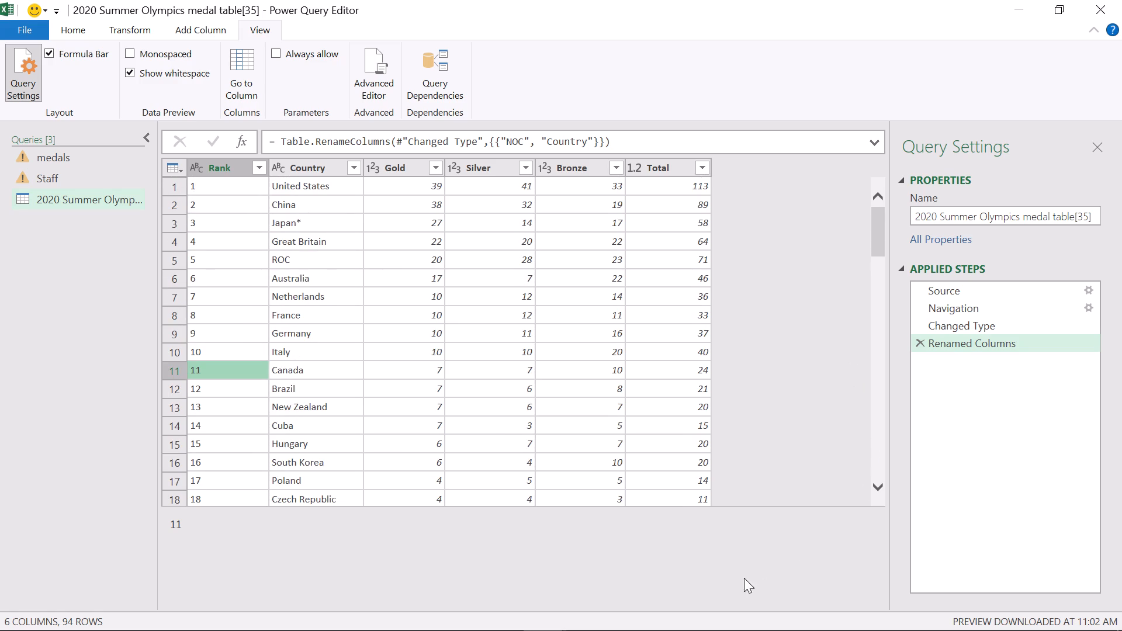
{"action": "left_click", "coordinate": [512, 352]}
{"action": "triple_click", "coordinate": [494, 172]}
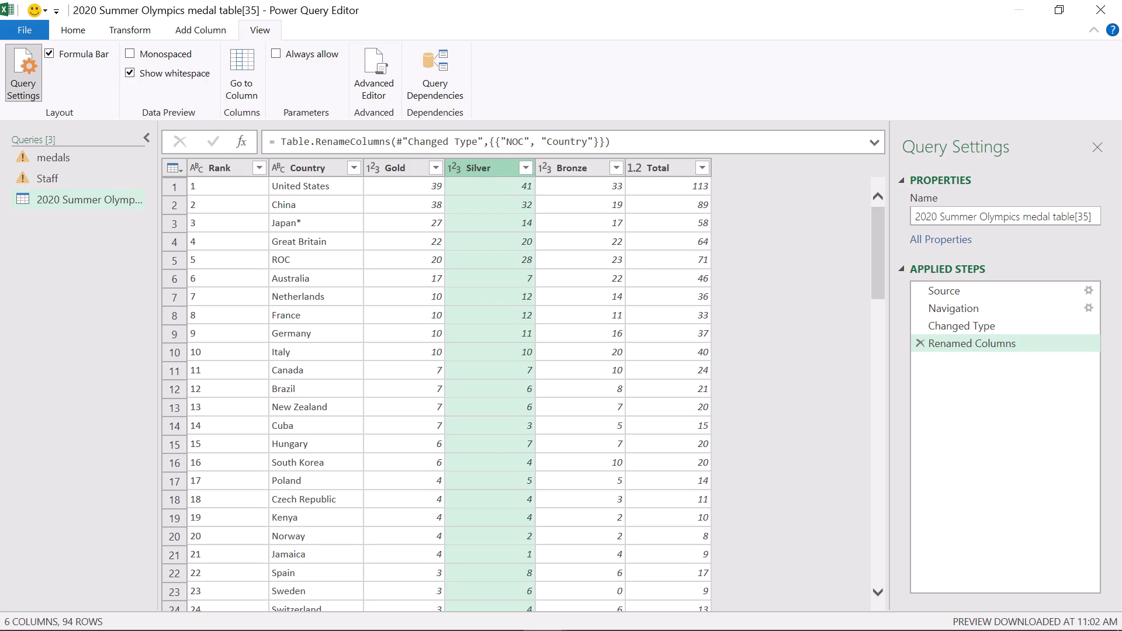
{"action": "left_click", "coordinate": [822, 308]}
Replace the asterisk (*) with nothing in the Country column's values.
{"action": "left_click", "coordinate": [321, 165]}
{"action": "right_click", "coordinate": [321, 165]}
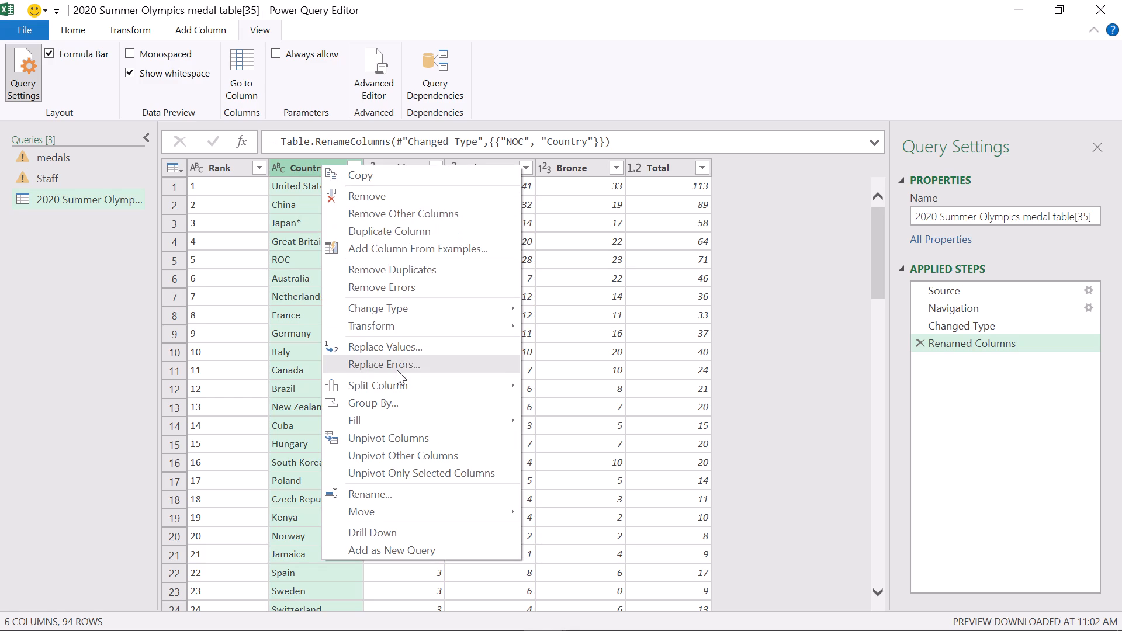
{"action": "left_click", "coordinate": [401, 346]}
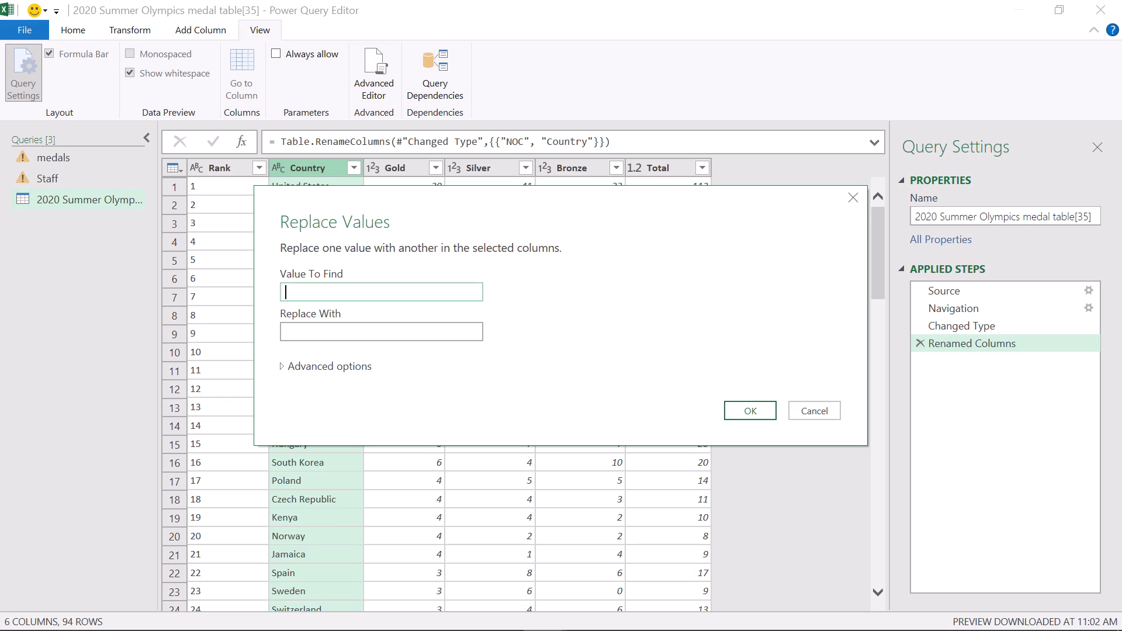
{"action": "key", "text": "shift+asterisk"}
{"action": "left_click", "coordinate": [748, 407]}
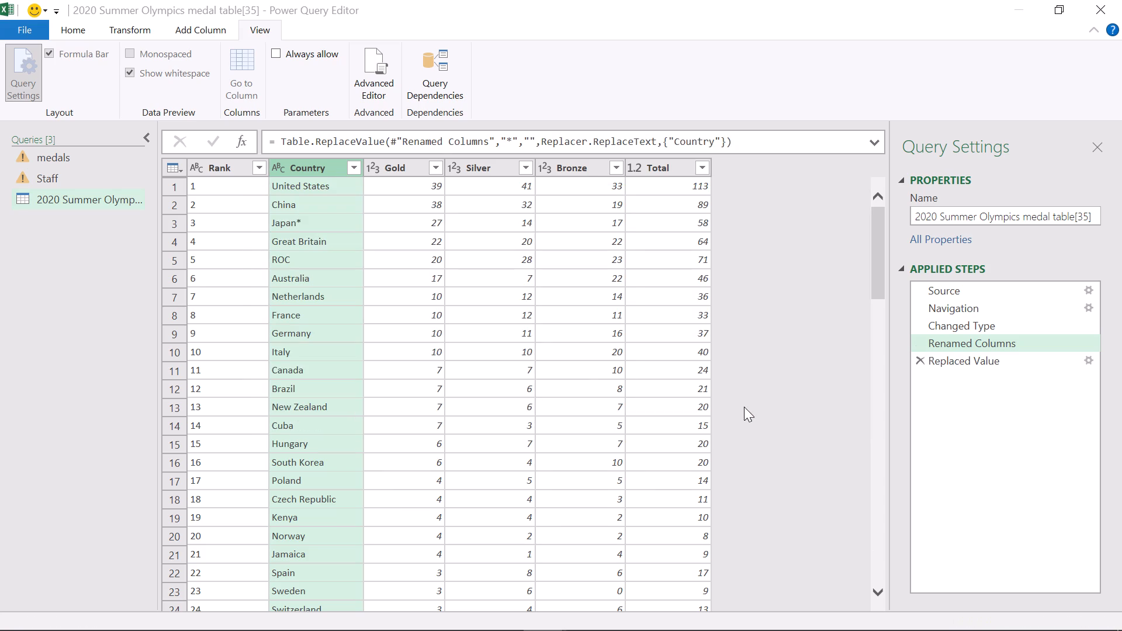
Check the country names down to the totals row, and fill the Rank column's values down.
{"action": "scroll", "coordinate": [393, 308], "scroll_direction": "up", "scroll_amount": 1}
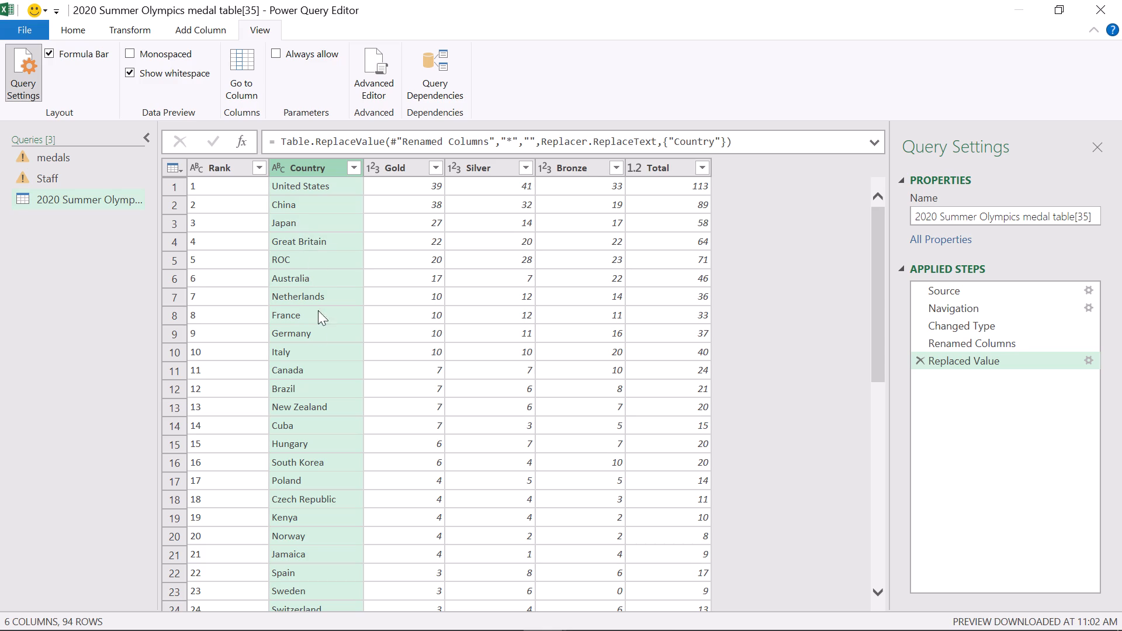
{"action": "scroll", "coordinate": [316, 328], "scroll_direction": "down", "scroll_amount": 2}
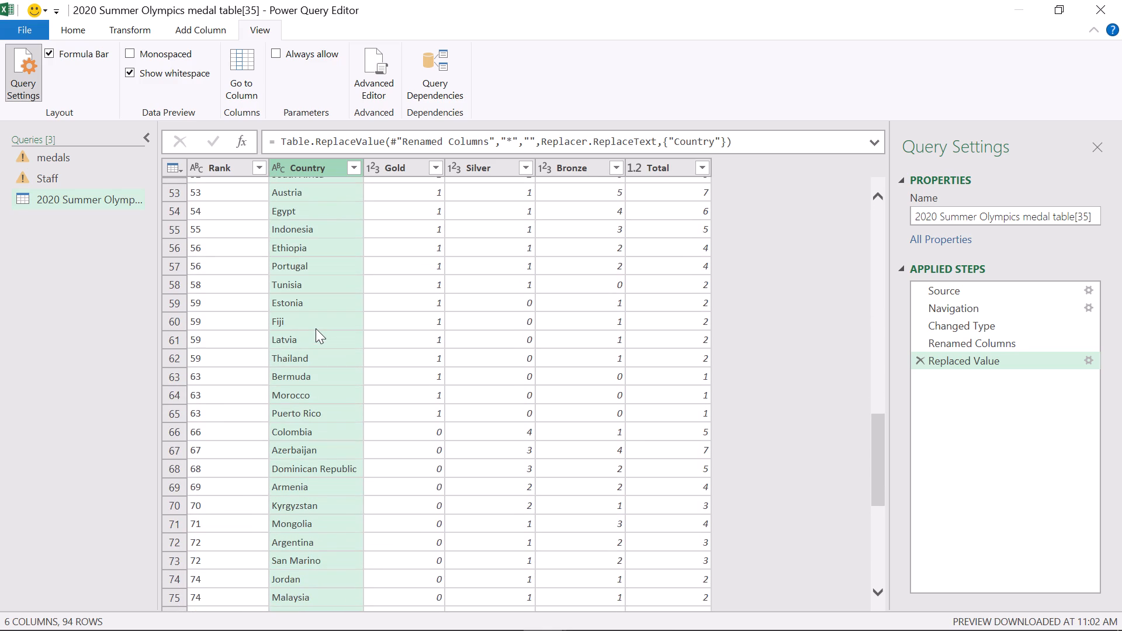
{"action": "scroll", "coordinate": [316, 328], "scroll_direction": "down", "scroll_amount": 2}
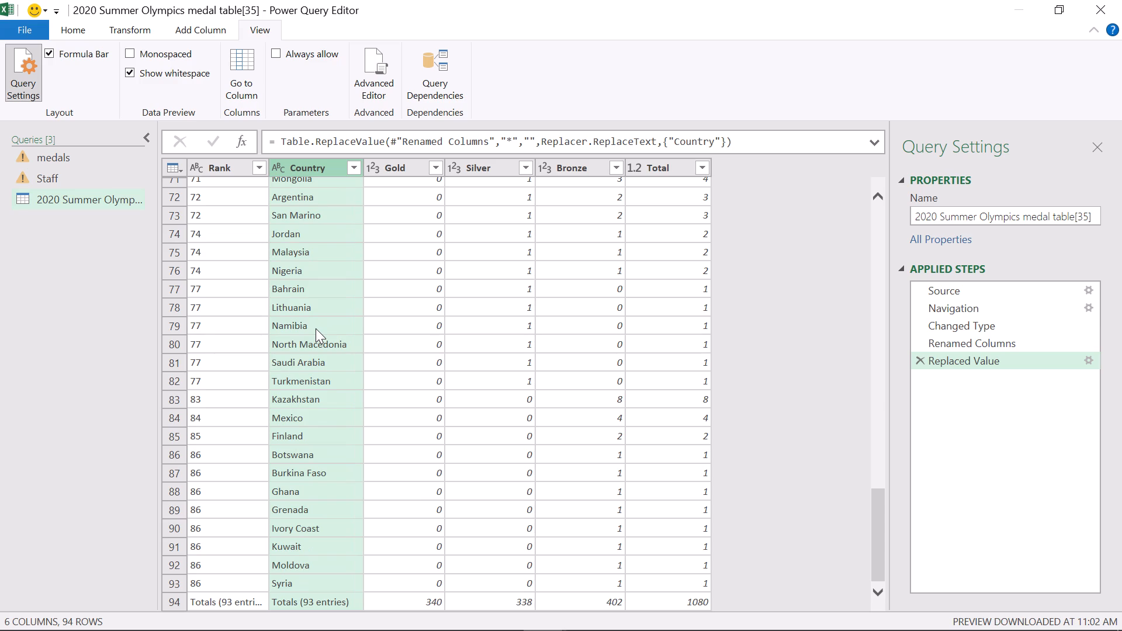
{"action": "scroll", "coordinate": [316, 328], "scroll_direction": "up", "scroll_amount": 1}
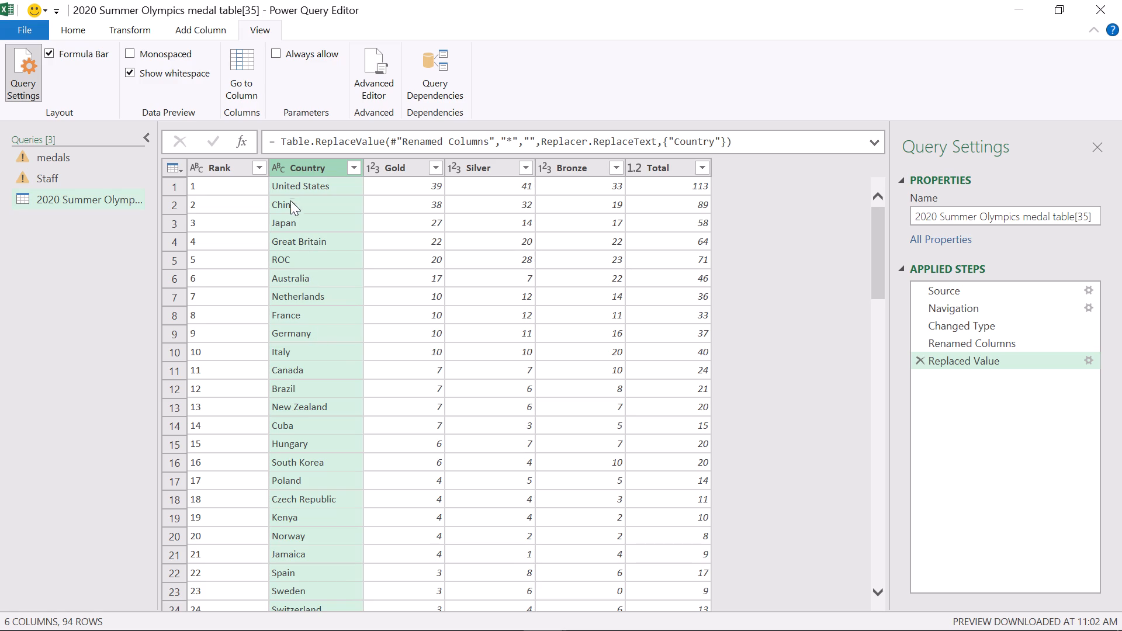
{"action": "left_click", "coordinate": [221, 167]}
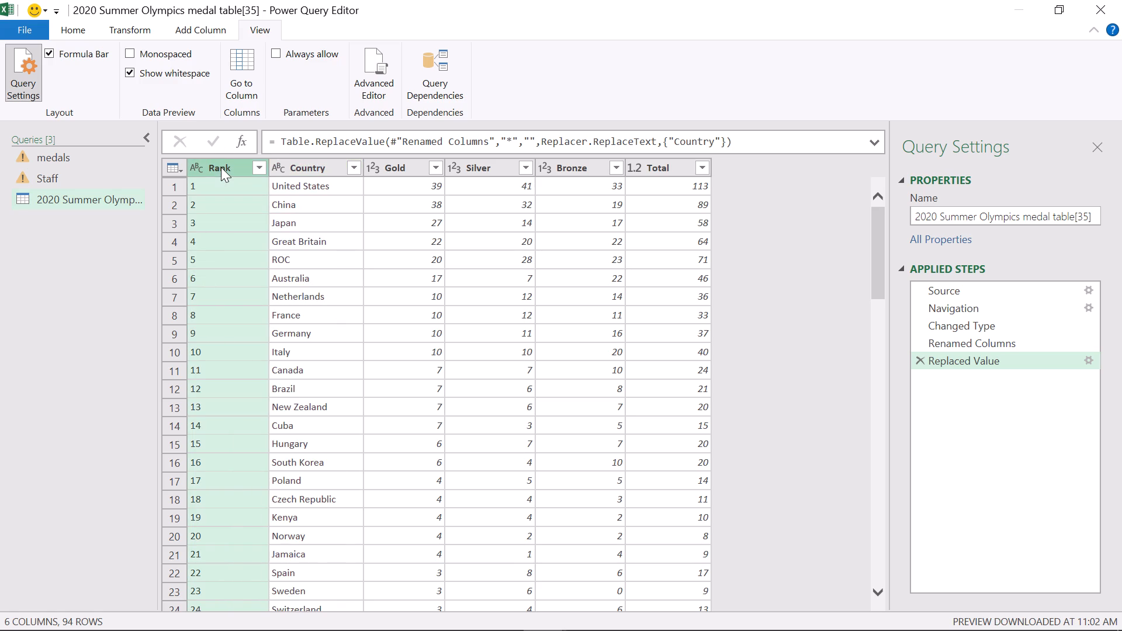
{"action": "scroll", "coordinate": [228, 356], "scroll_direction": "down", "scroll_amount": 1}
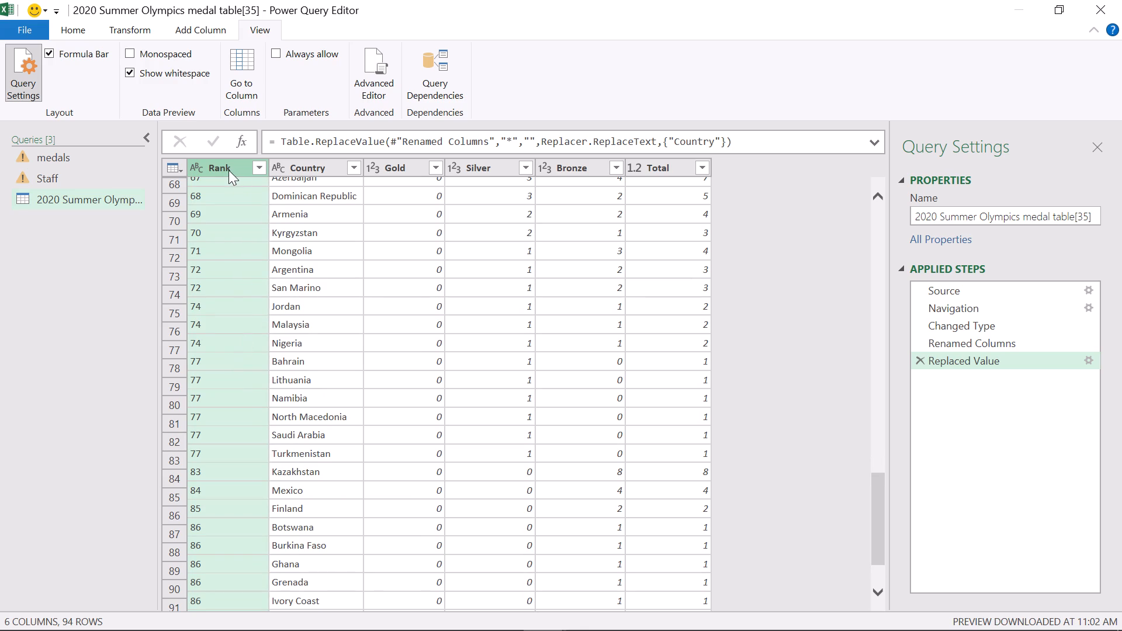
{"action": "left_click", "coordinate": [125, 30]}
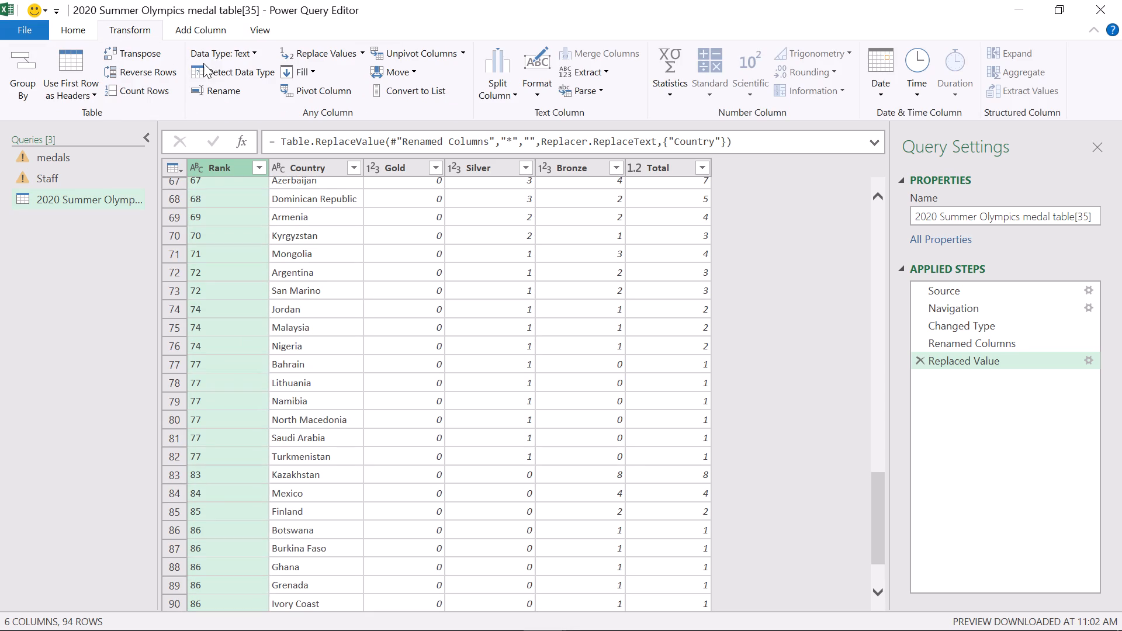
{"action": "left_click", "coordinate": [304, 71]}
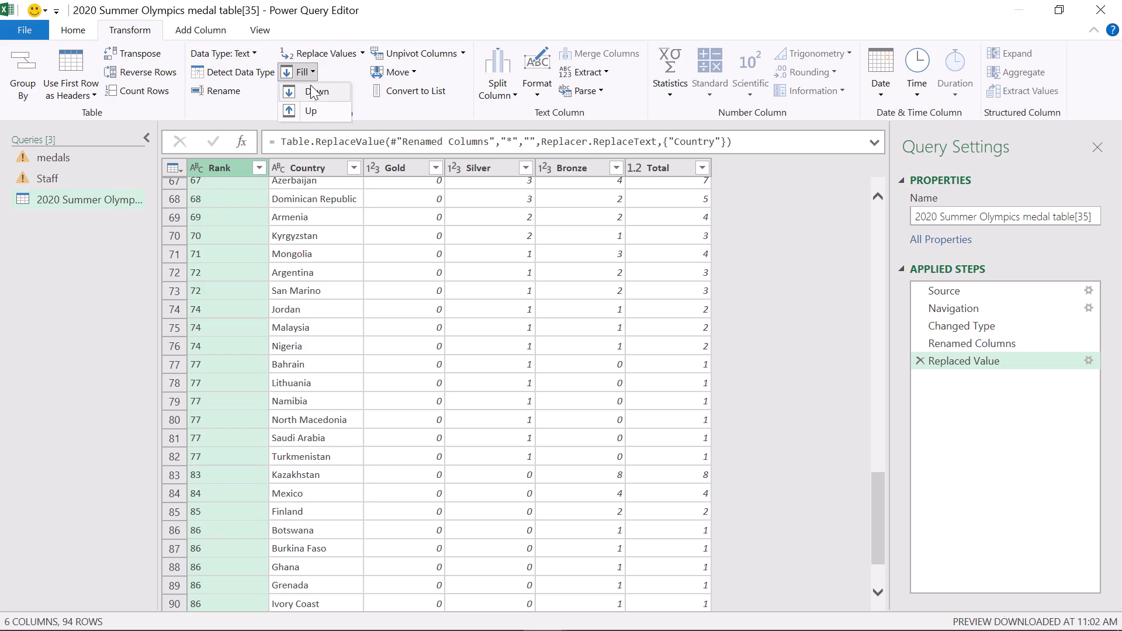
{"action": "left_click", "coordinate": [310, 85]}
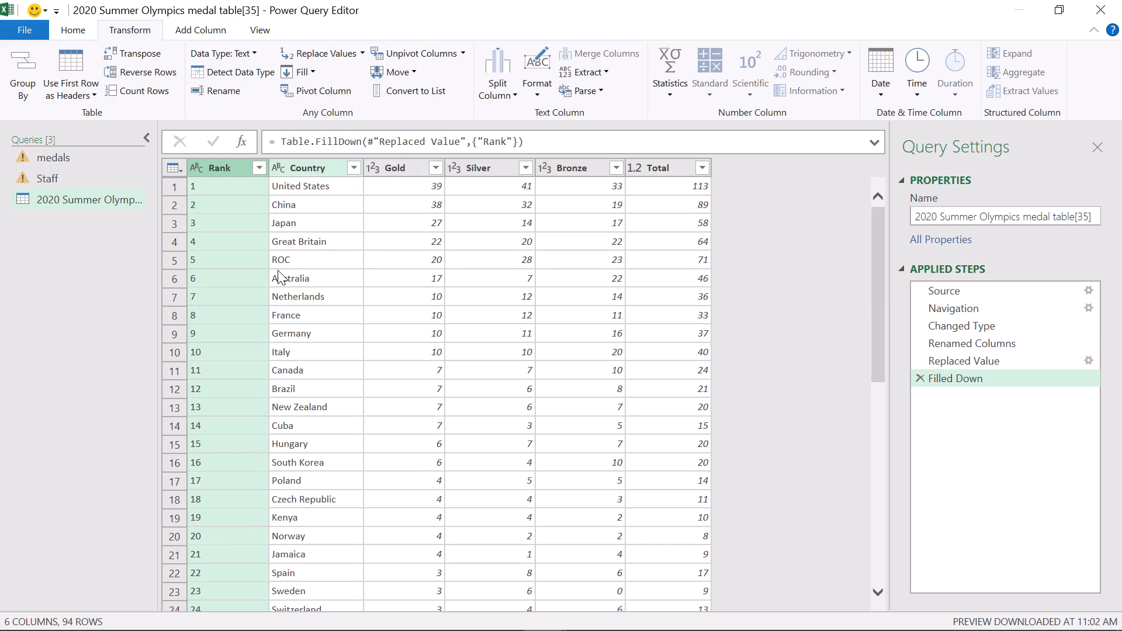
Look through the filled Rank column down to the totals row.
{"action": "scroll", "coordinate": [221, 378], "scroll_direction": "down", "scroll_amount": 1}
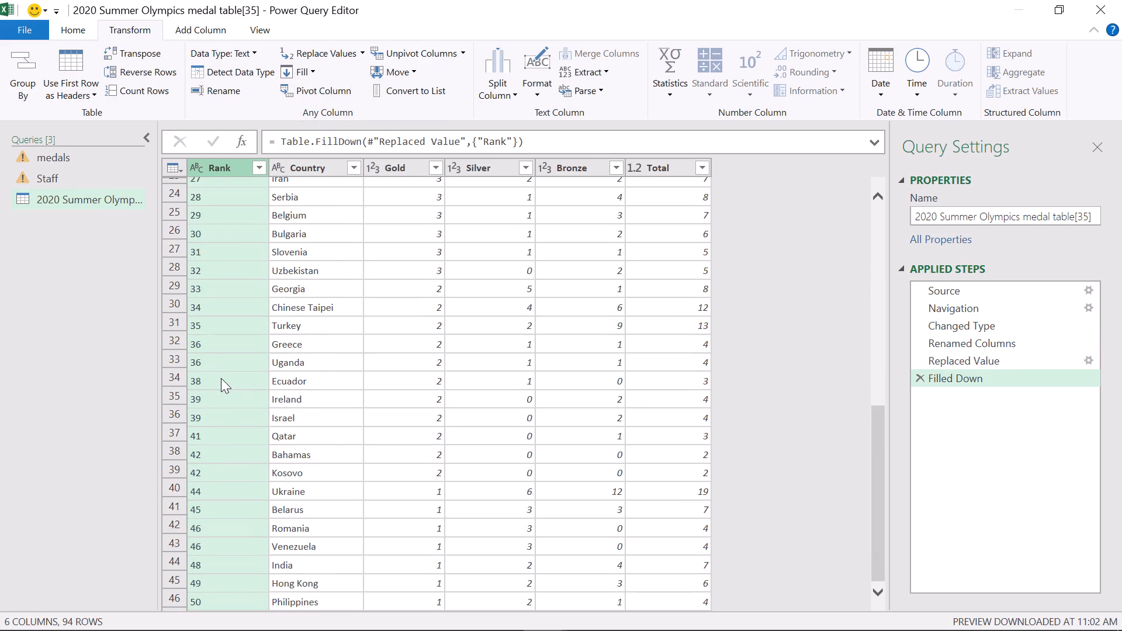
{"action": "scroll", "coordinate": [221, 378], "scroll_direction": "down", "scroll_amount": 3}
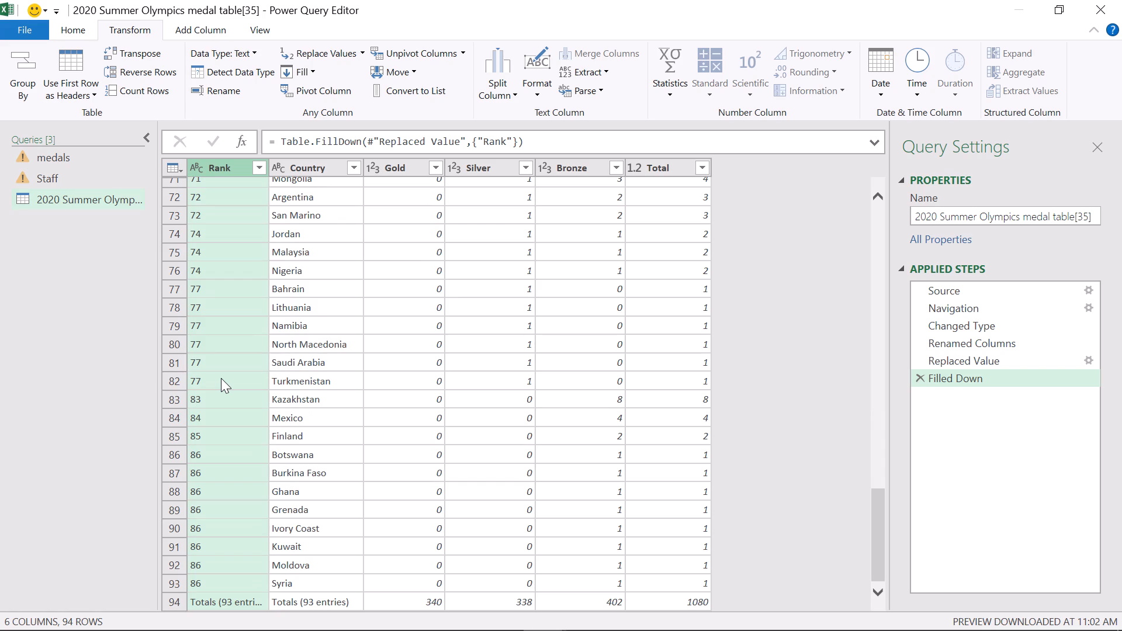
{"action": "scroll", "coordinate": [221, 378], "scroll_direction": "down", "scroll_amount": 1}
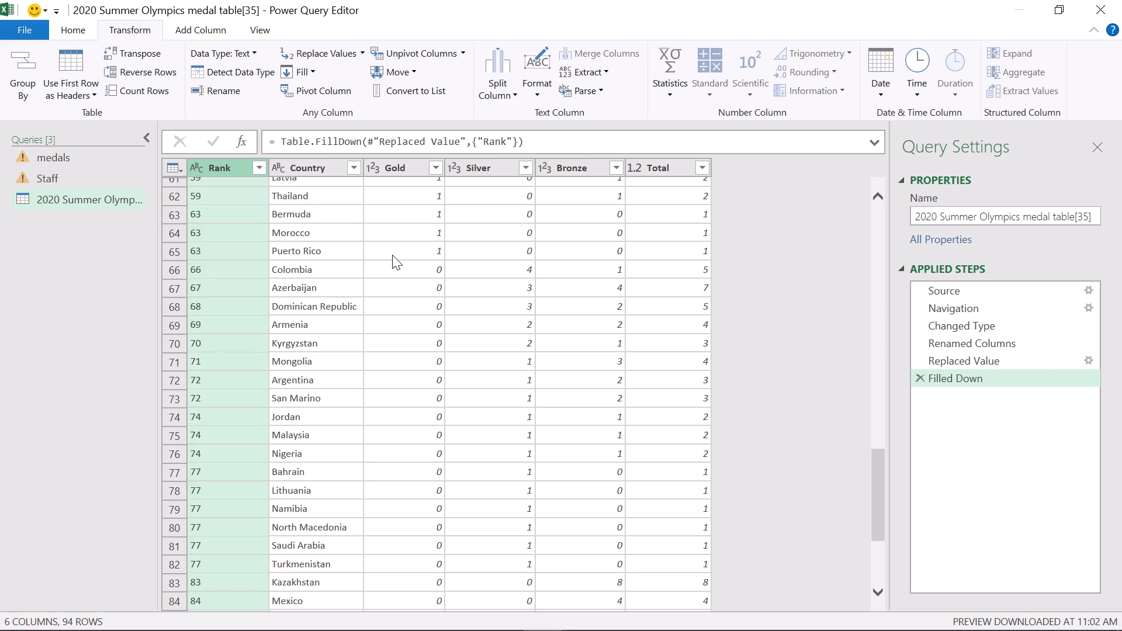
Switch back to the medal table query in the Power Query Editor window.
{"action": "scroll", "coordinate": [392, 255], "scroll_direction": "up", "scroll_amount": 1}
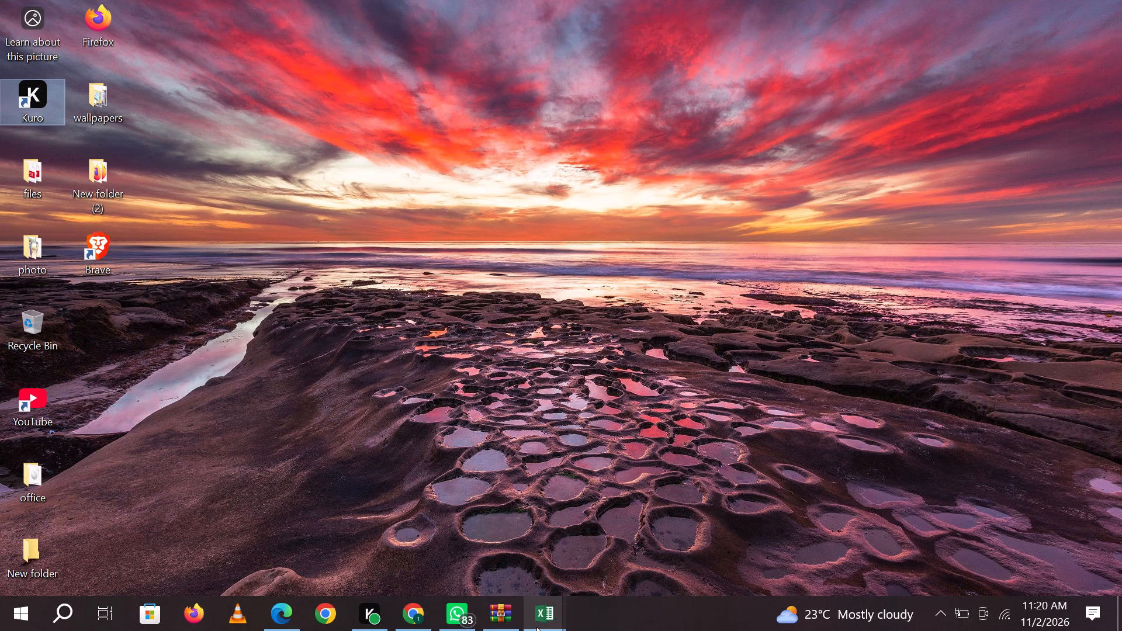
{"action": "left_click", "coordinate": [536, 627]}
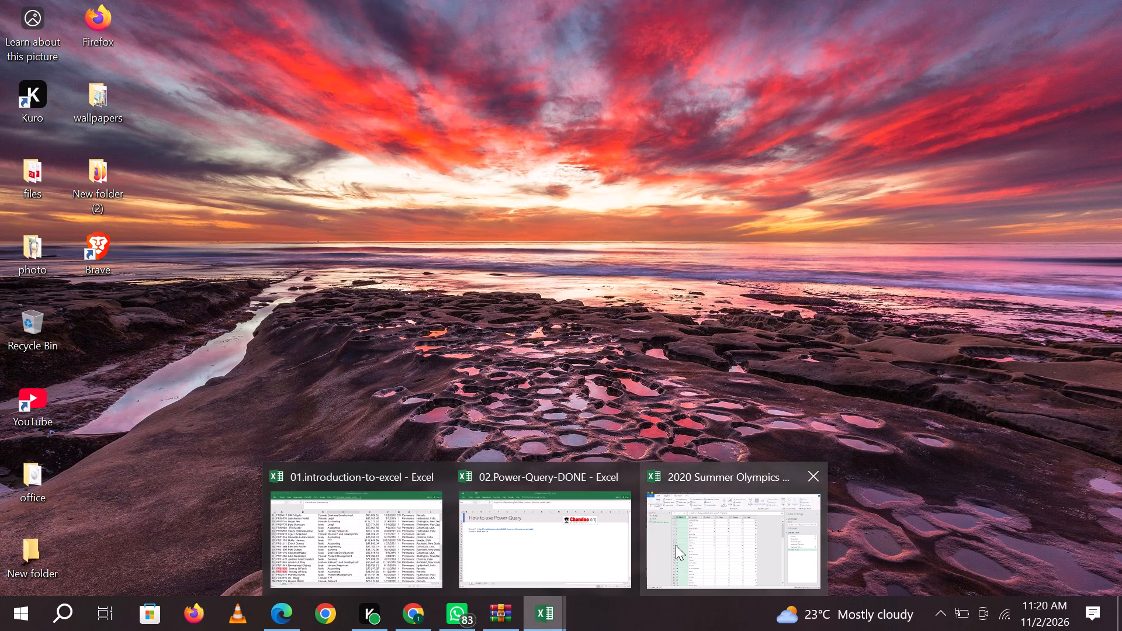
{"action": "left_click", "coordinate": [676, 545]}
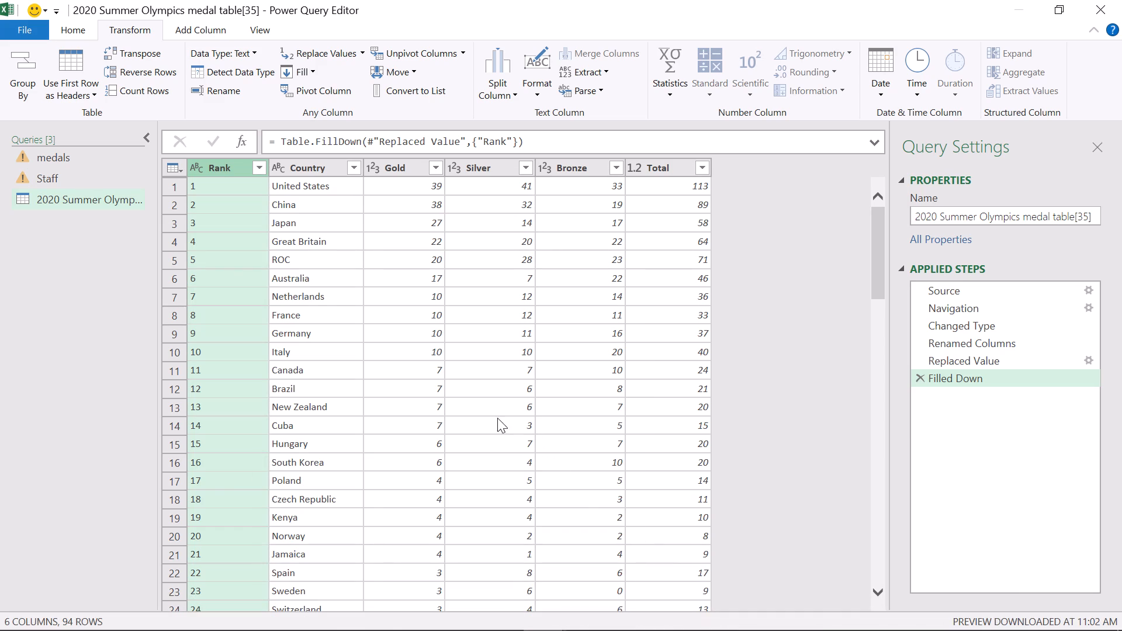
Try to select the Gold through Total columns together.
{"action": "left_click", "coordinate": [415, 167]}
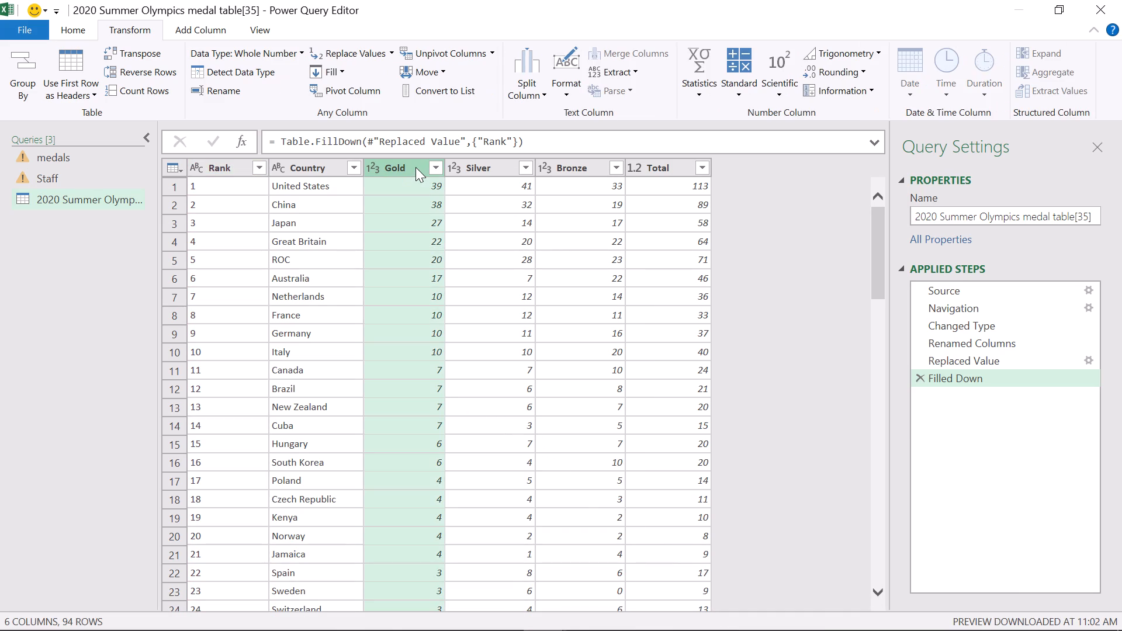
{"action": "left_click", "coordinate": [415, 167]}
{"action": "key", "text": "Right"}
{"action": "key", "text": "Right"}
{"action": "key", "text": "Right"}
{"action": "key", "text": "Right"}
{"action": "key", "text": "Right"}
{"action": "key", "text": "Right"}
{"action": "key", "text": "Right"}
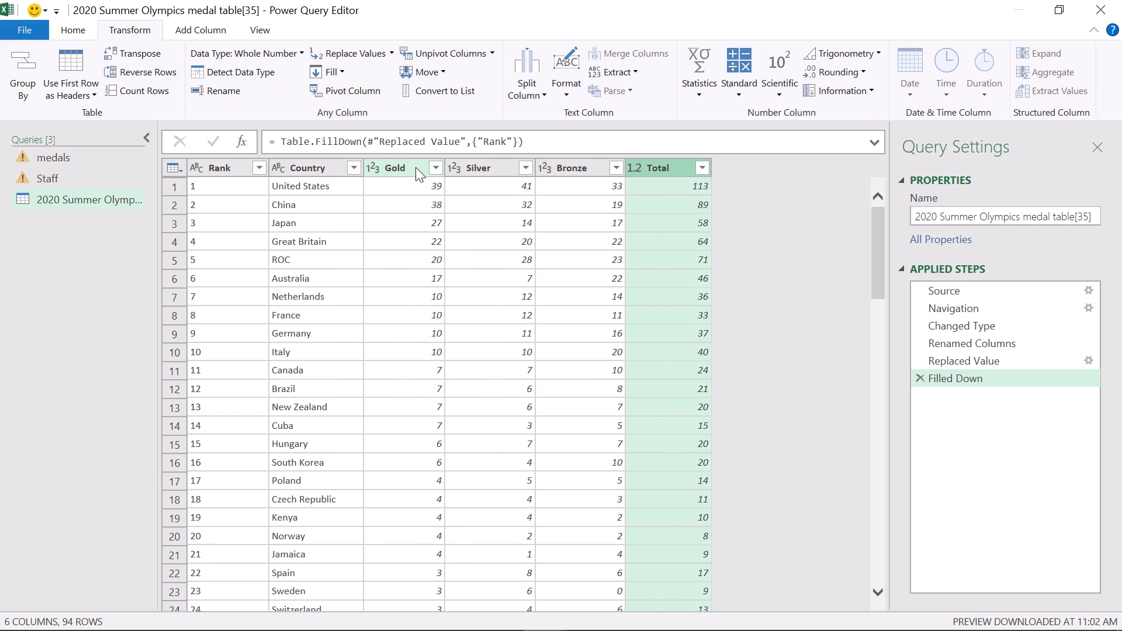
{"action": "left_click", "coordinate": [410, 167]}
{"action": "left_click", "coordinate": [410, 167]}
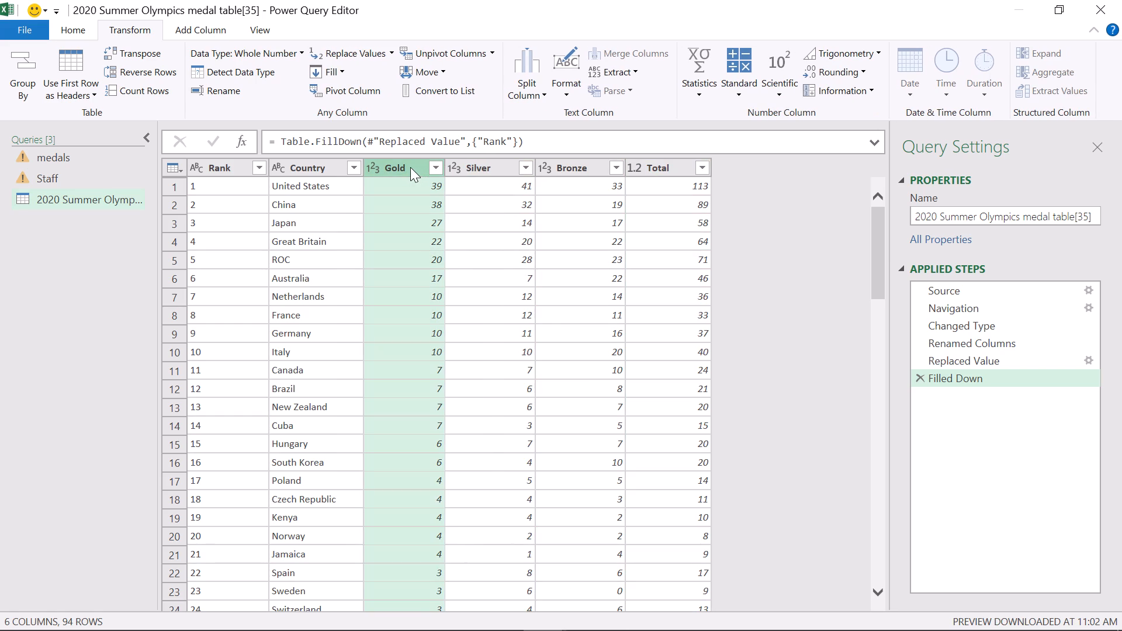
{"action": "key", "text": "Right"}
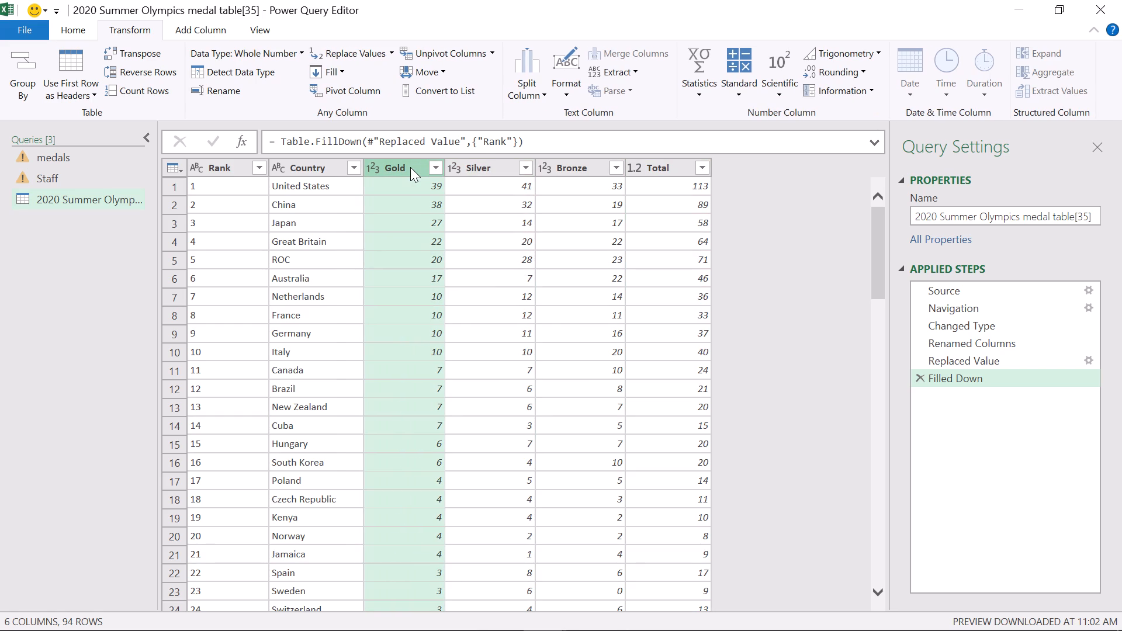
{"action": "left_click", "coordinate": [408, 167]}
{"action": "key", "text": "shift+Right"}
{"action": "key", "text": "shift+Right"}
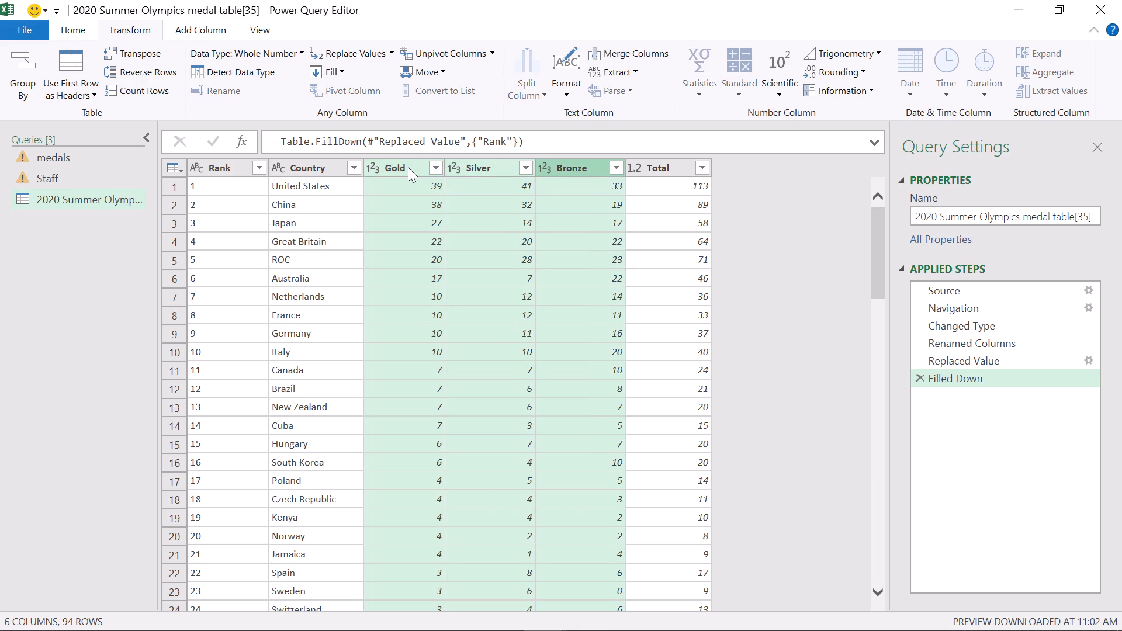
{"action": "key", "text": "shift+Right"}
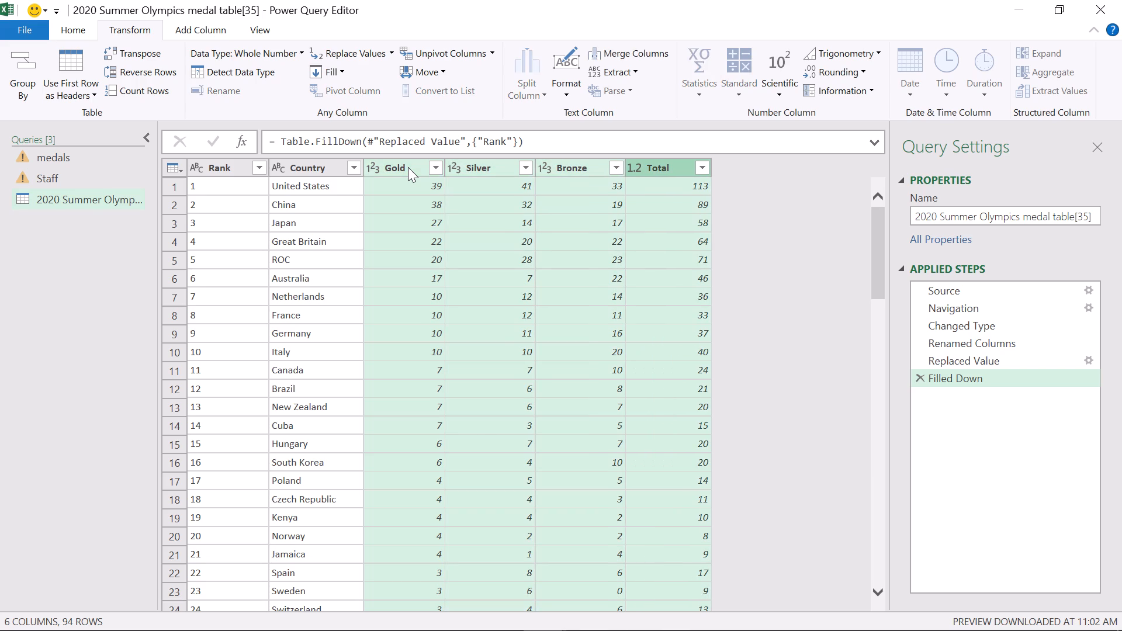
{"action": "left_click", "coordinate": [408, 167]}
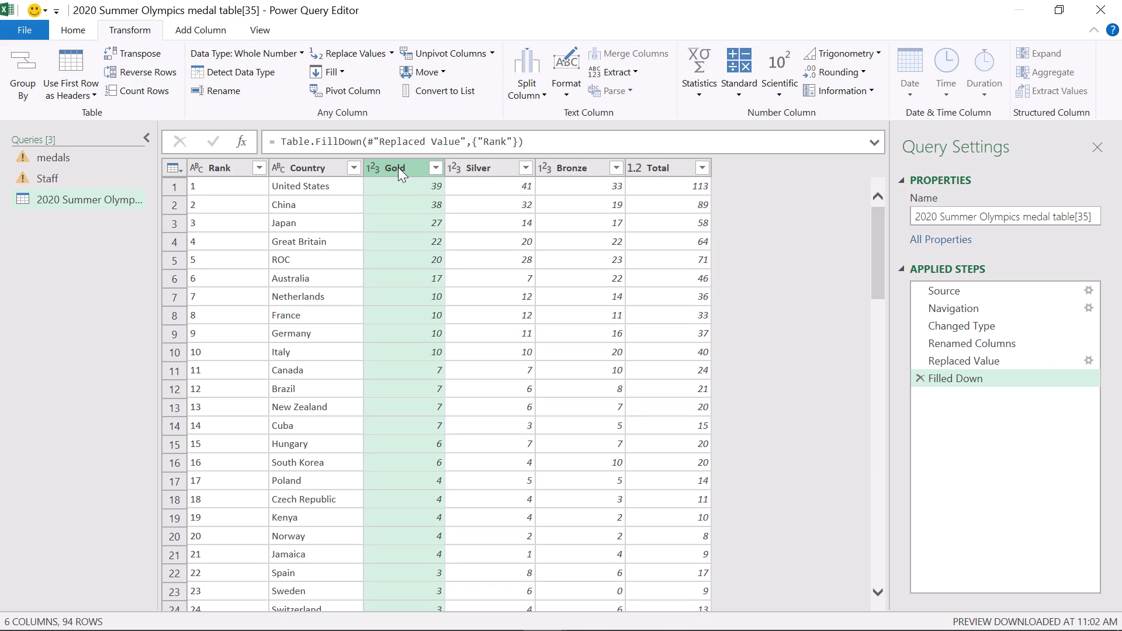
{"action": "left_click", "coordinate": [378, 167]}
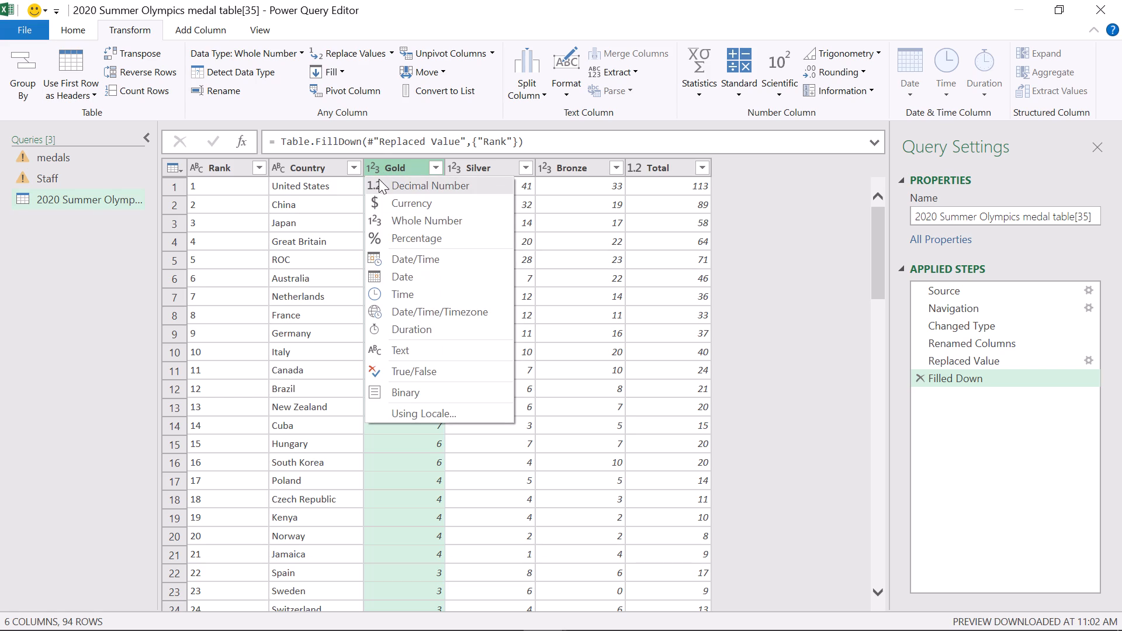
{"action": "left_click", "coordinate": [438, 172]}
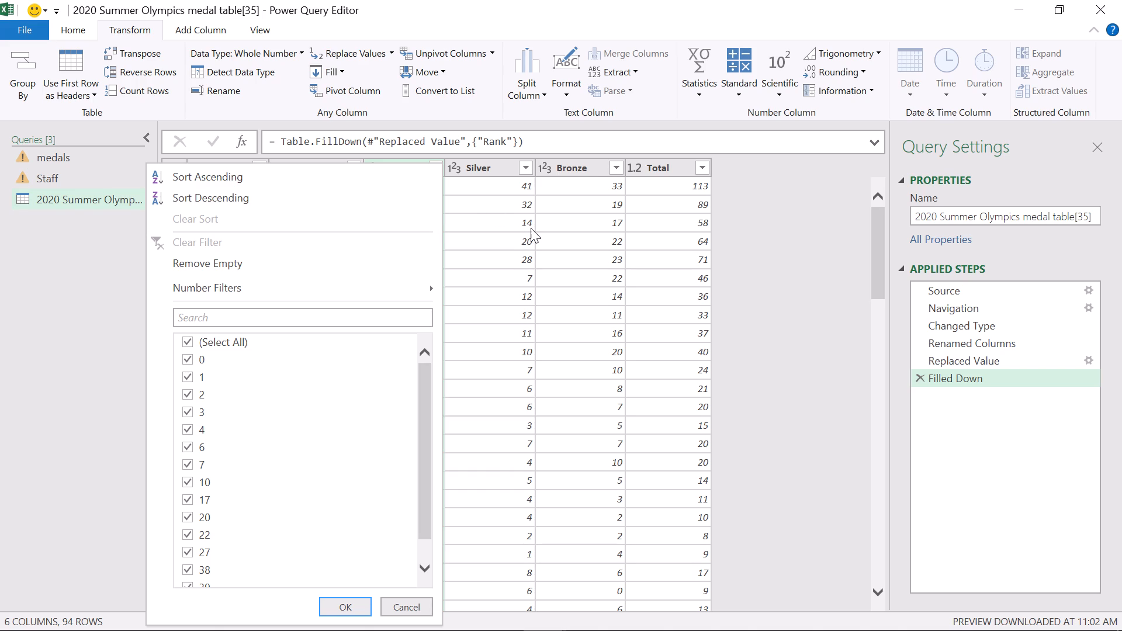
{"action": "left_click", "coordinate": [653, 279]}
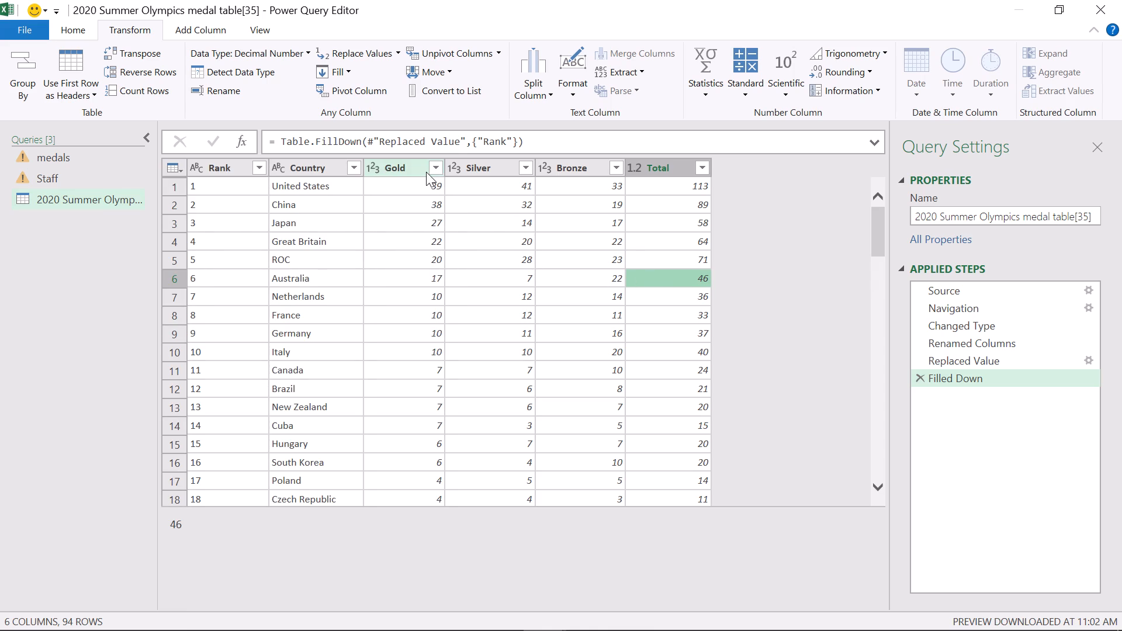
Add a new column that divides the Gold column by the Total column.
{"action": "left_click", "coordinate": [426, 172]}
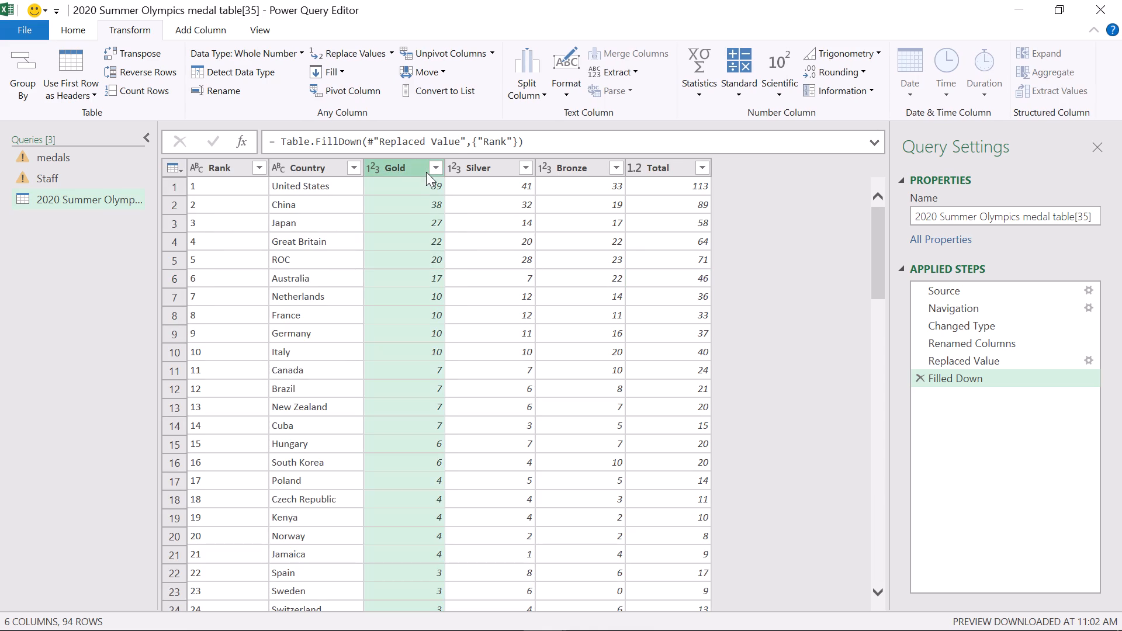
{"action": "left_click", "coordinate": [657, 162], "text": "ctrl"}
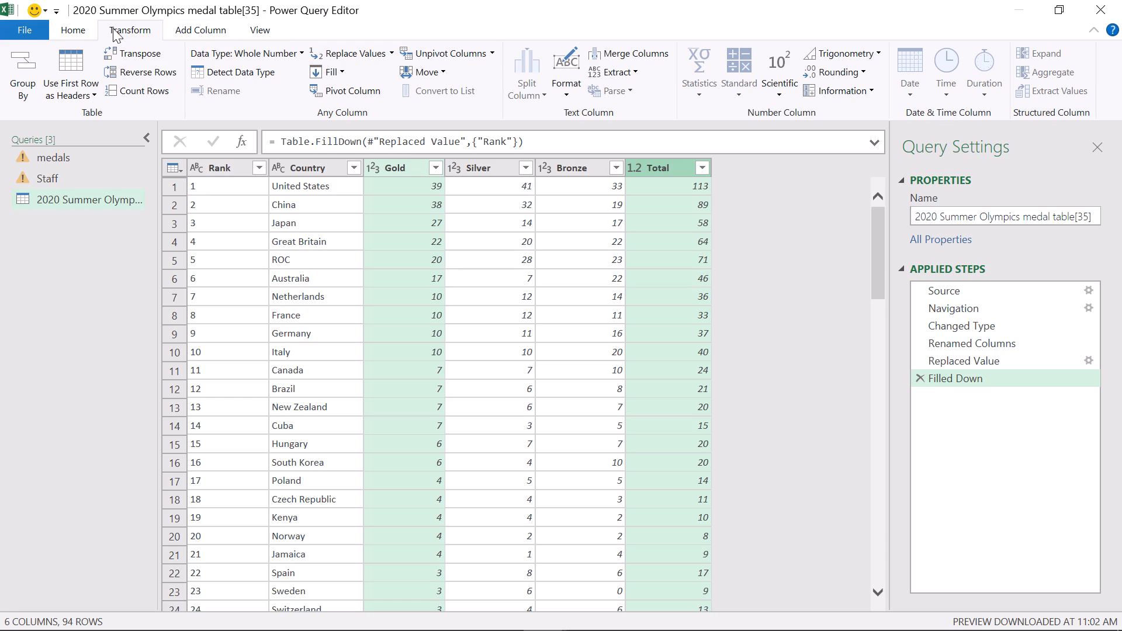
{"action": "left_click", "coordinate": [88, 19]}
{"action": "left_click", "coordinate": [78, 23]}
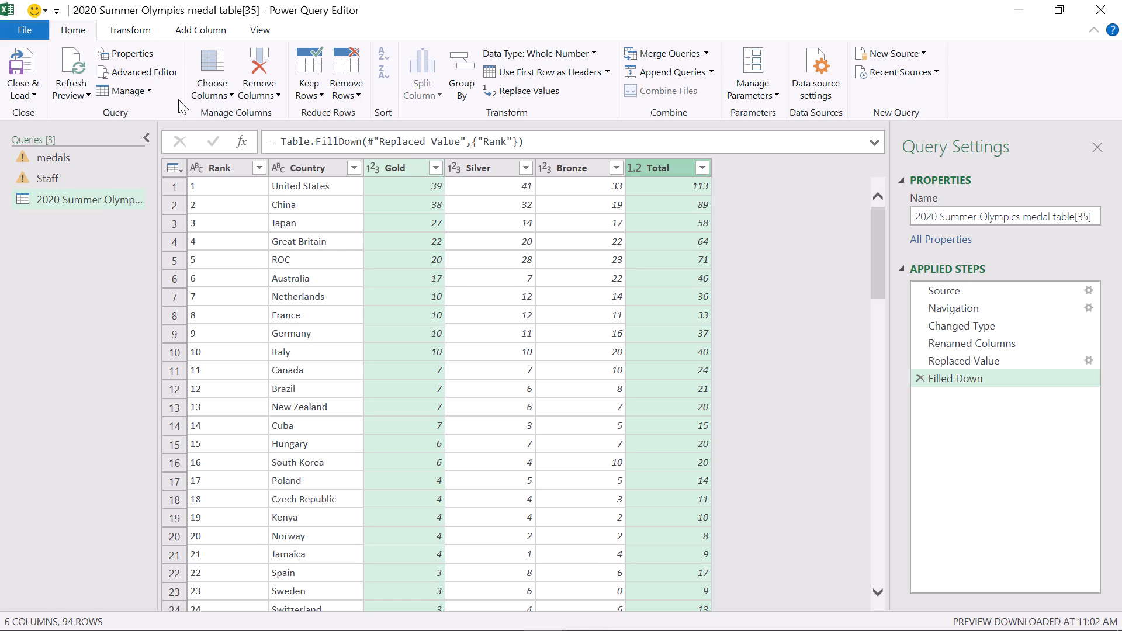
{"action": "left_click", "coordinate": [196, 32]}
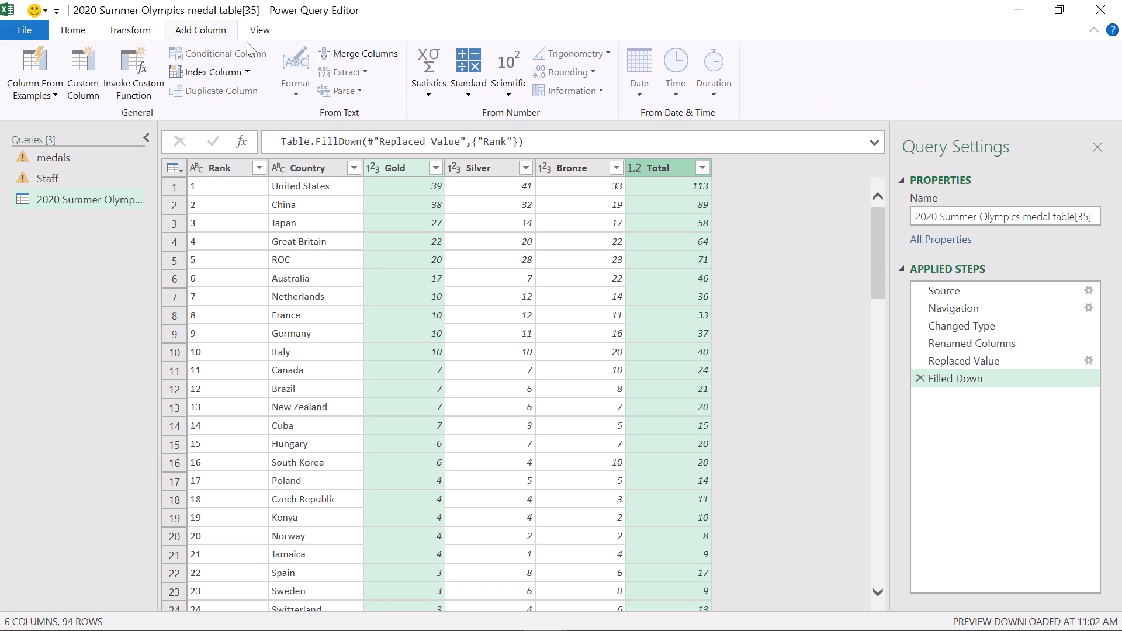
{"action": "left_click", "coordinate": [468, 93]}
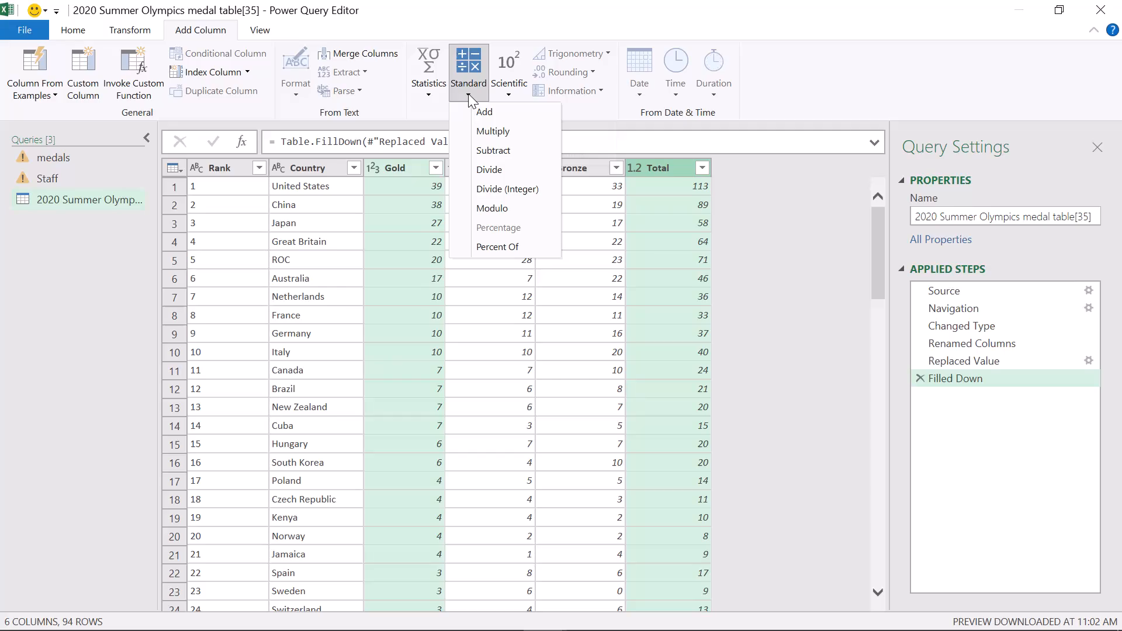
{"action": "left_click", "coordinate": [495, 165]}
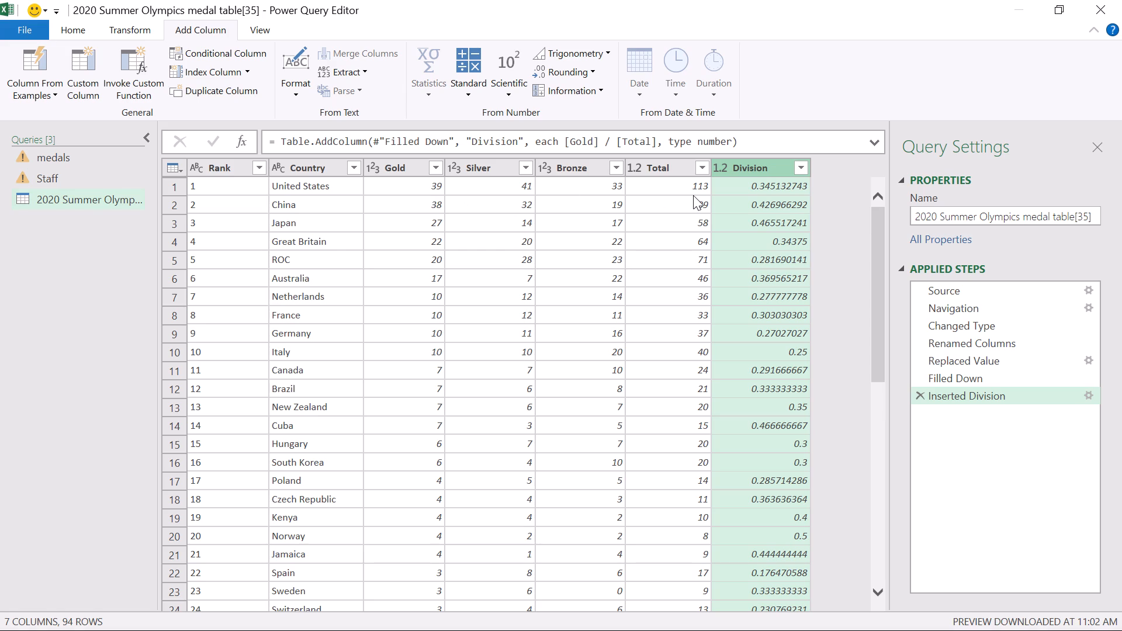
Change the Division column's data type to Percentage.
{"action": "scroll", "coordinate": [693, 195], "scroll_direction": "up", "scroll_amount": 1}
{"action": "left_click_drag", "start_coordinate": [836, 175], "coordinate": [830, 171]}
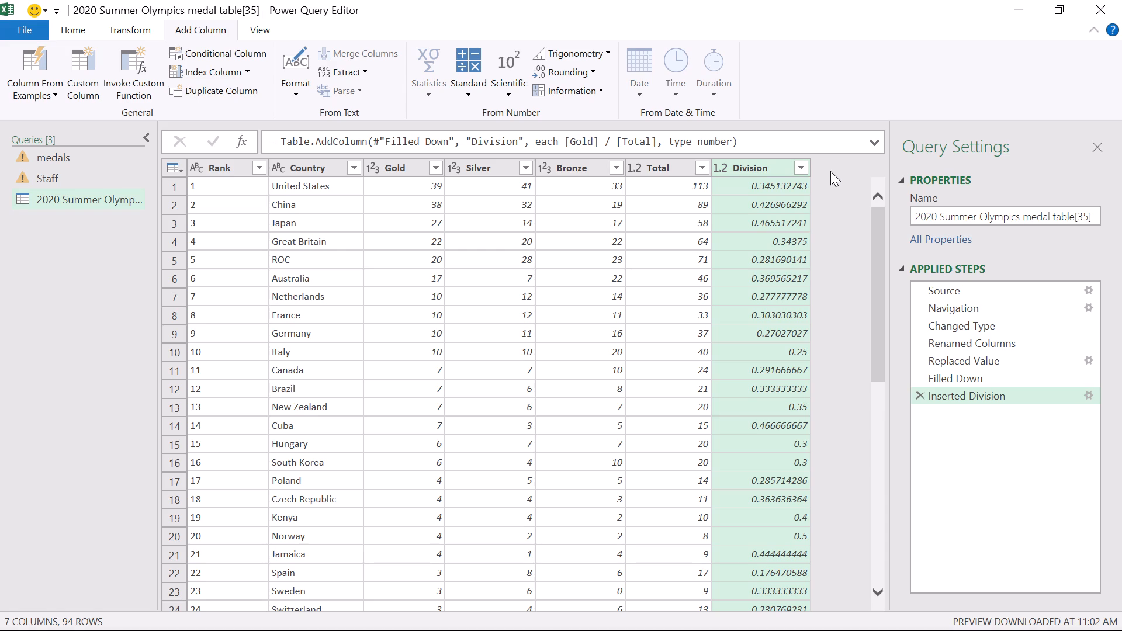
{"action": "left_click", "coordinate": [760, 165]}
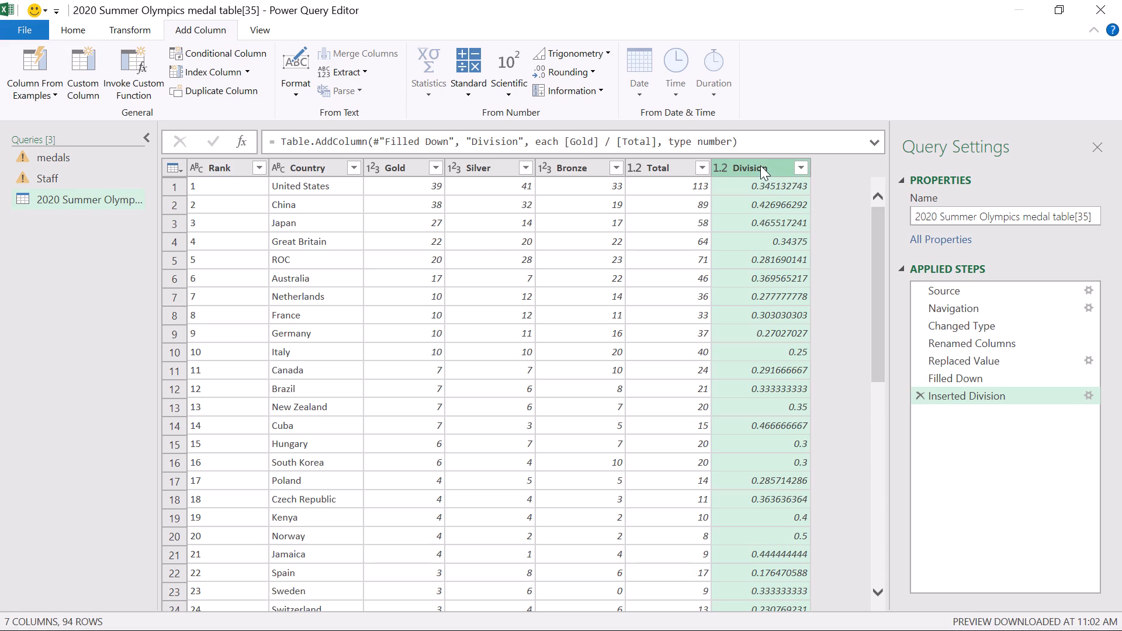
{"action": "right_click", "coordinate": [760, 165]}
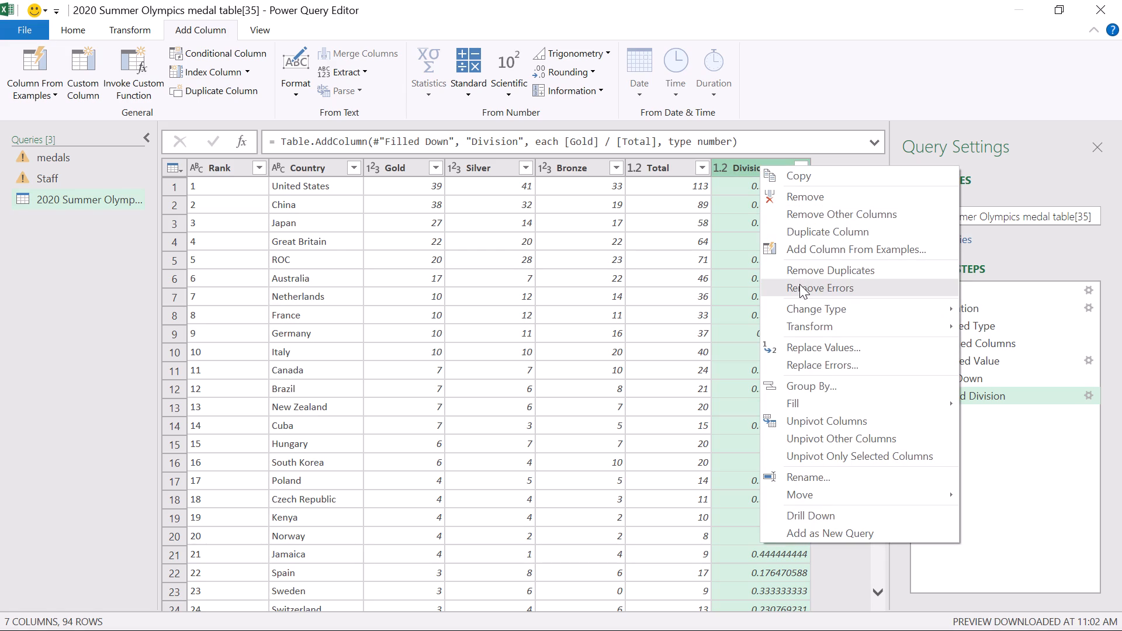
{"action": "left_click", "coordinate": [808, 304]}
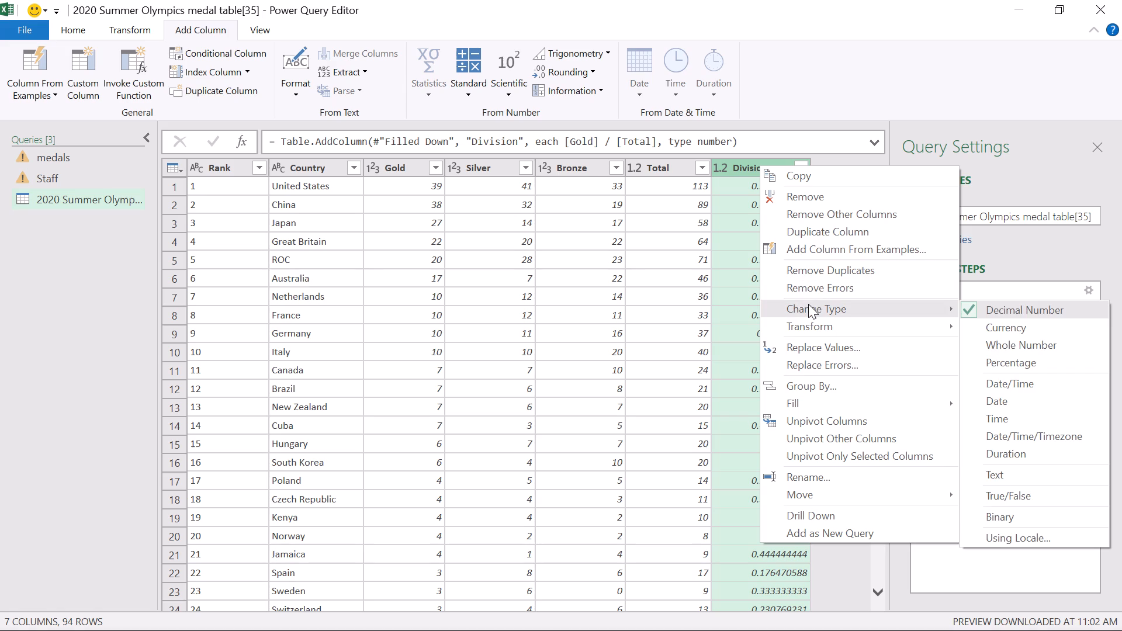
{"action": "left_click", "coordinate": [1010, 366]}
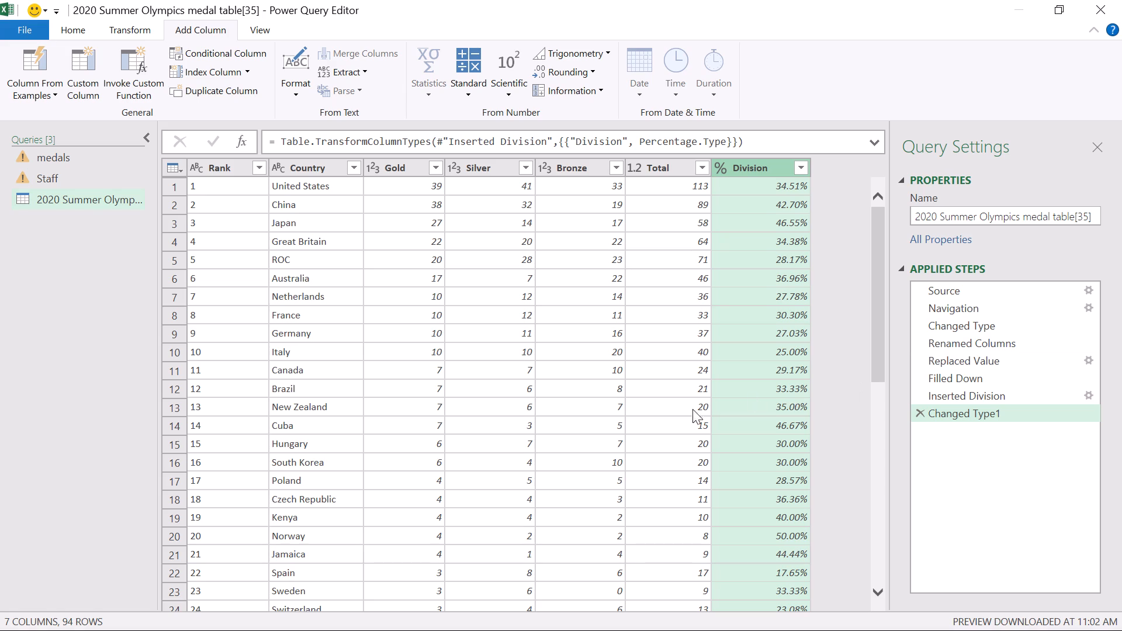
Filter the Rank column to exclude the "Totals (93 entries)" row at the end of the medal table.
{"action": "scroll", "coordinate": [459, 412], "scroll_direction": "down", "scroll_amount": 4}
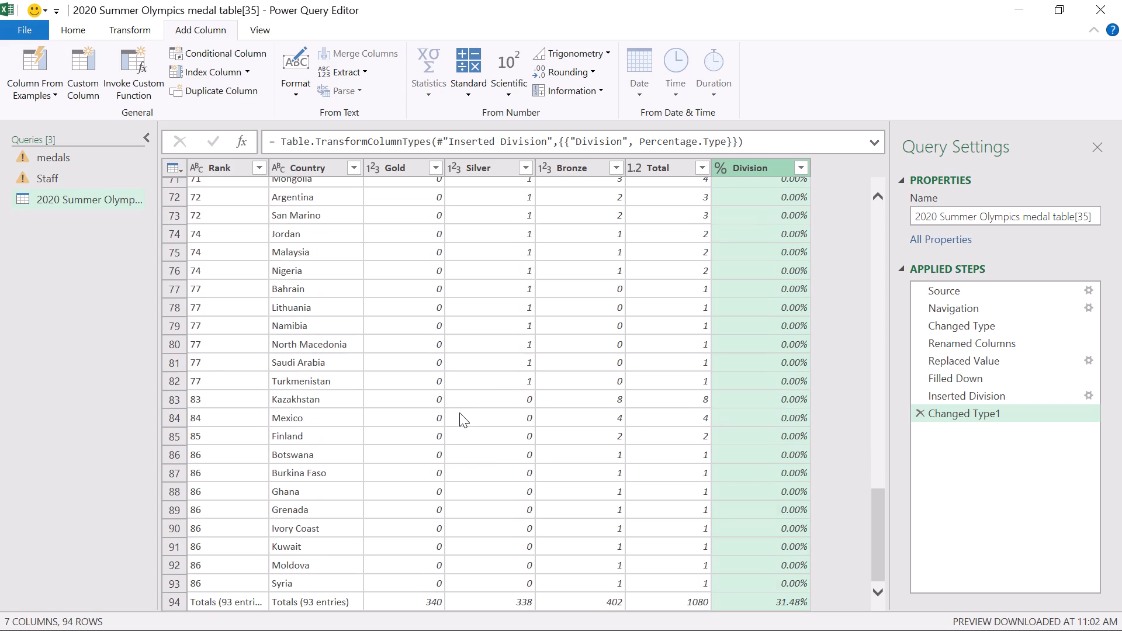
{"action": "scroll", "coordinate": [459, 412], "scroll_direction": "down", "scroll_amount": 1}
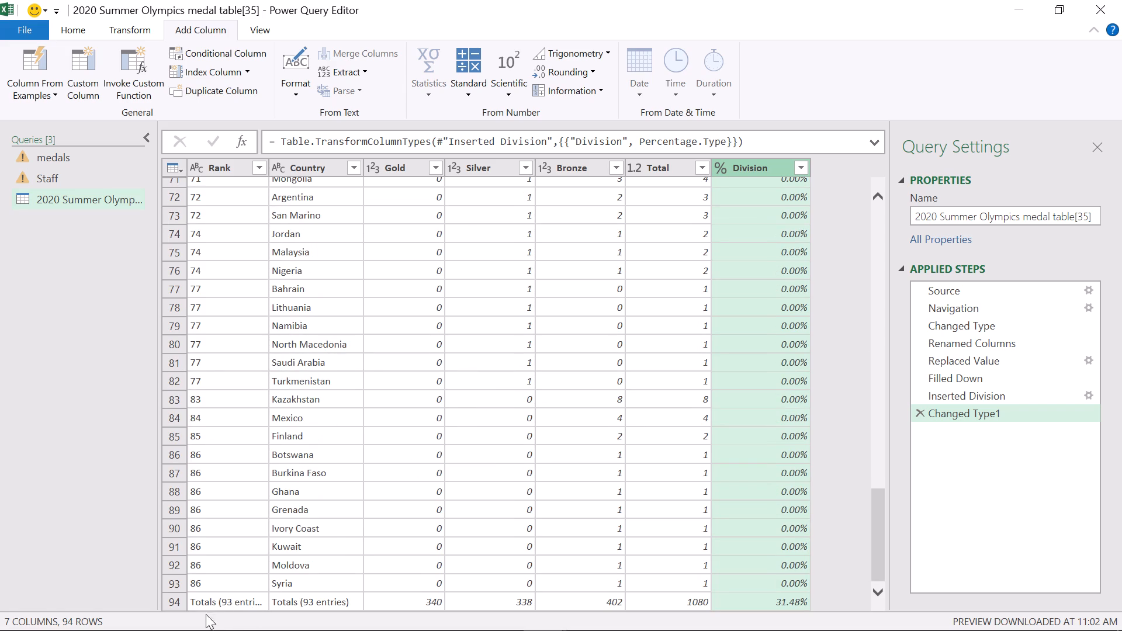
{"action": "left_click", "coordinate": [174, 603]}
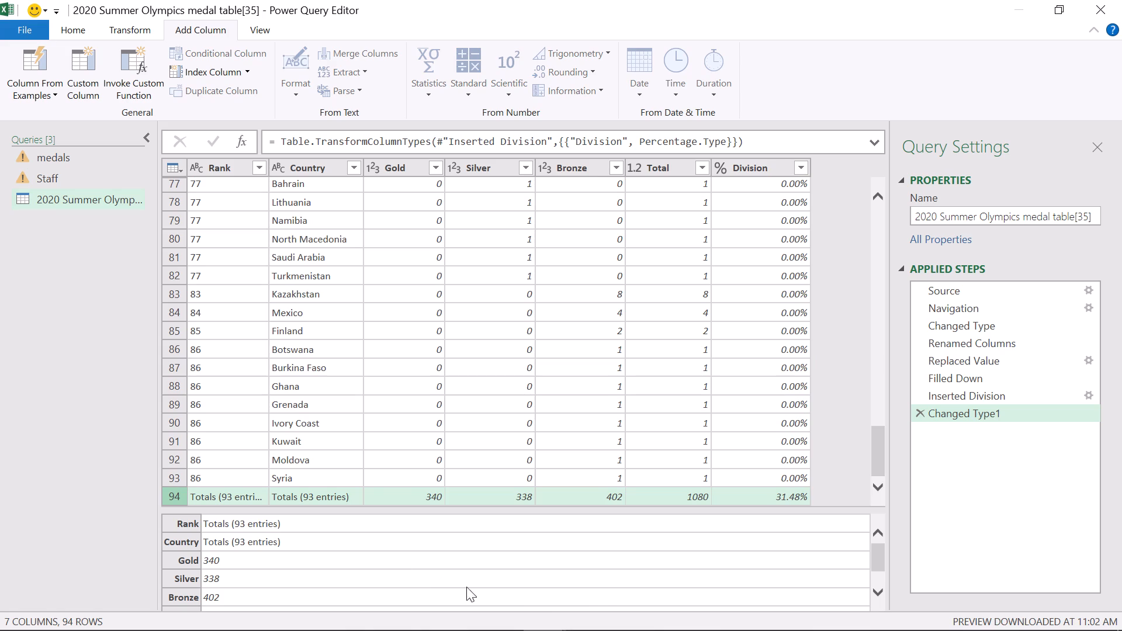
{"action": "scroll", "coordinate": [604, 590], "scroll_direction": "down", "scroll_amount": 1}
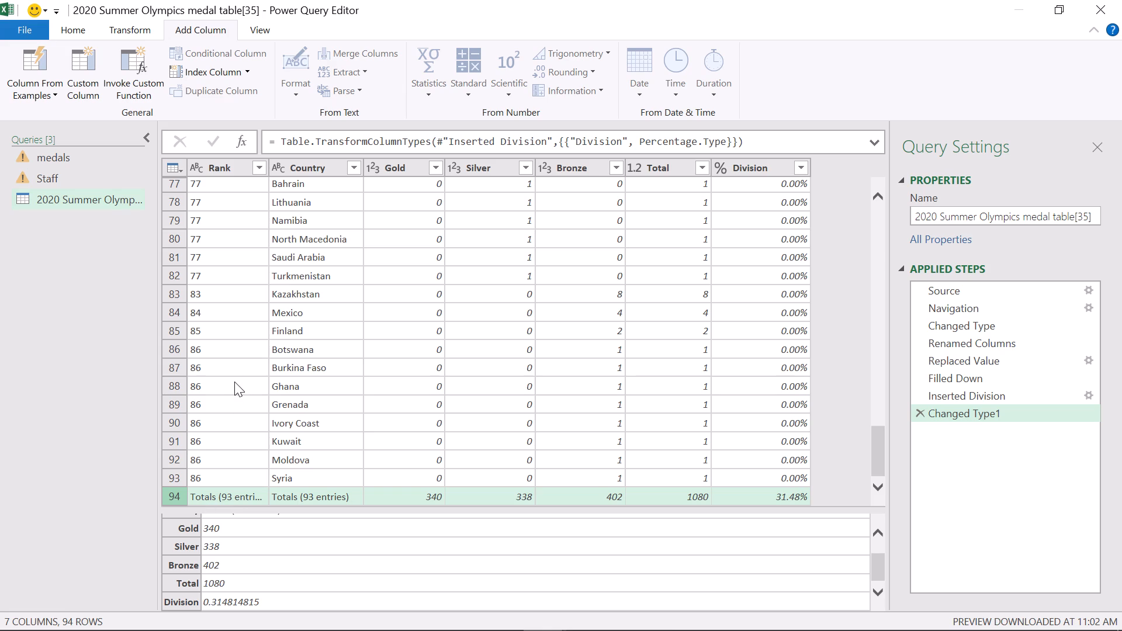
{"action": "left_click", "coordinate": [256, 168]}
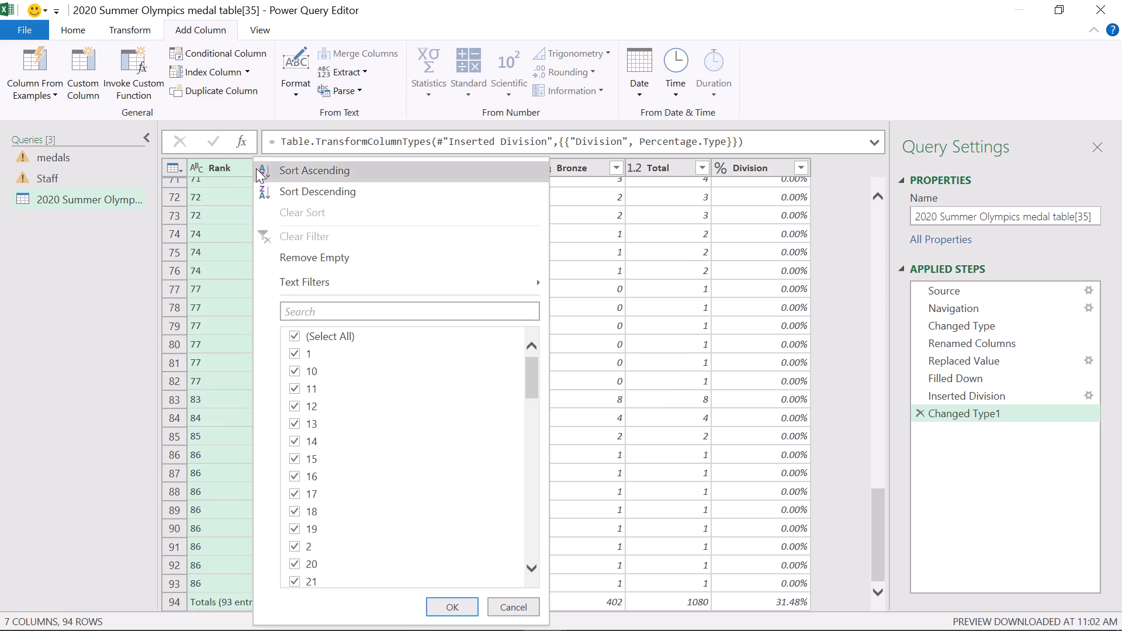
{"action": "scroll", "coordinate": [334, 439], "scroll_direction": "down", "scroll_amount": 2}
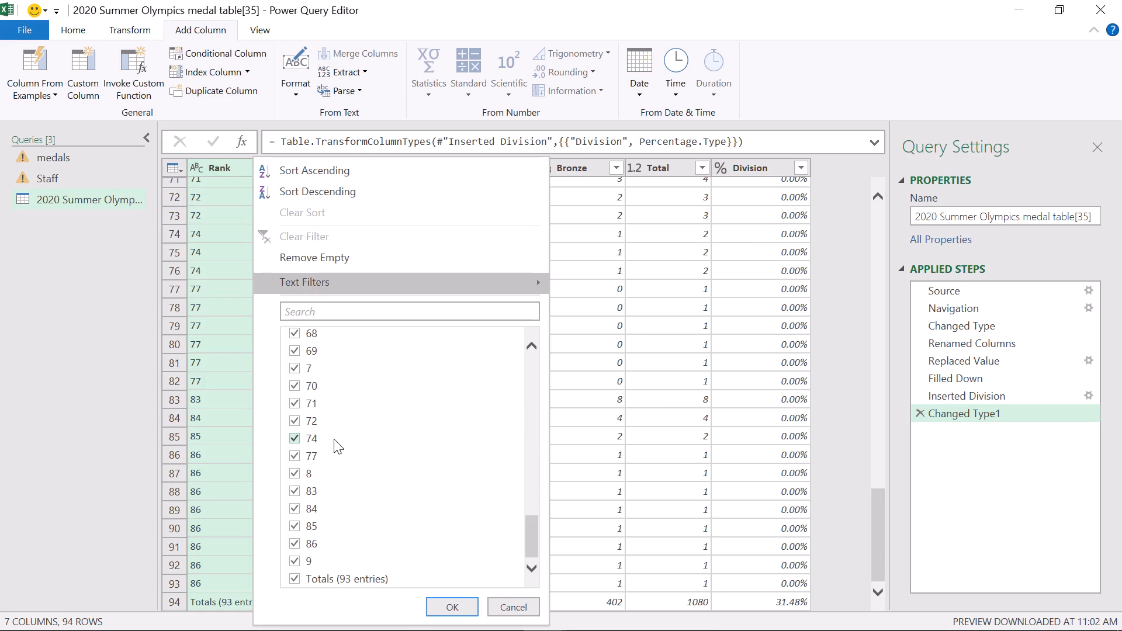
{"action": "scroll", "coordinate": [334, 439], "scroll_direction": "down", "scroll_amount": 3}
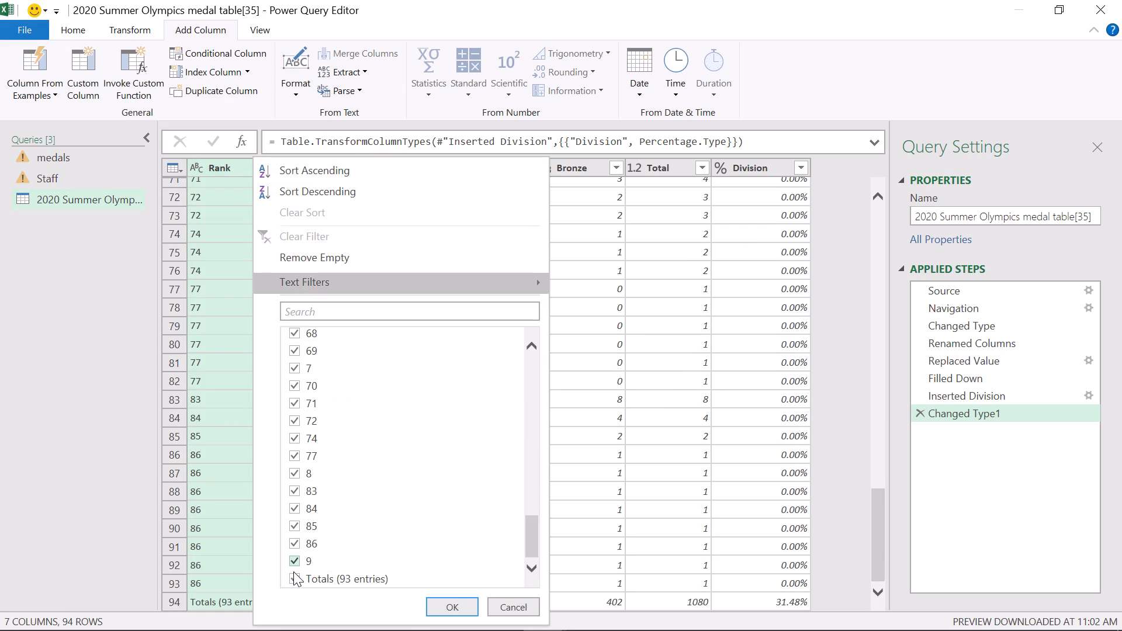
{"action": "left_click", "coordinate": [296, 578]}
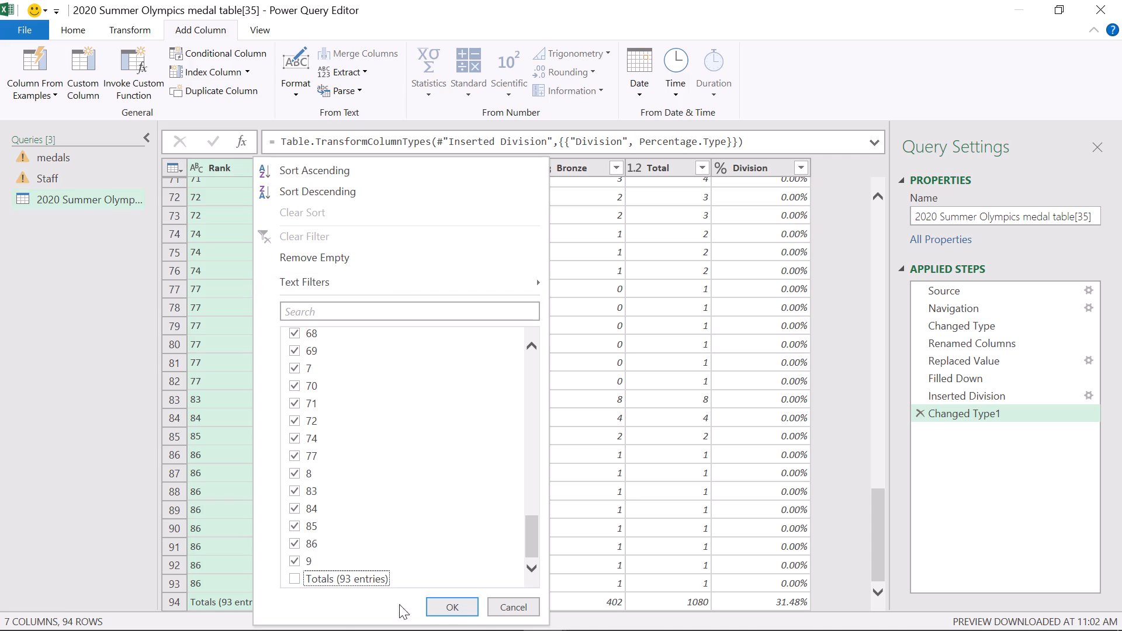
{"action": "left_click", "coordinate": [452, 612]}
Check the filtered medal table from its last rows back up to the first.
{"action": "scroll", "coordinate": [461, 542], "scroll_direction": "down", "scroll_amount": 5}
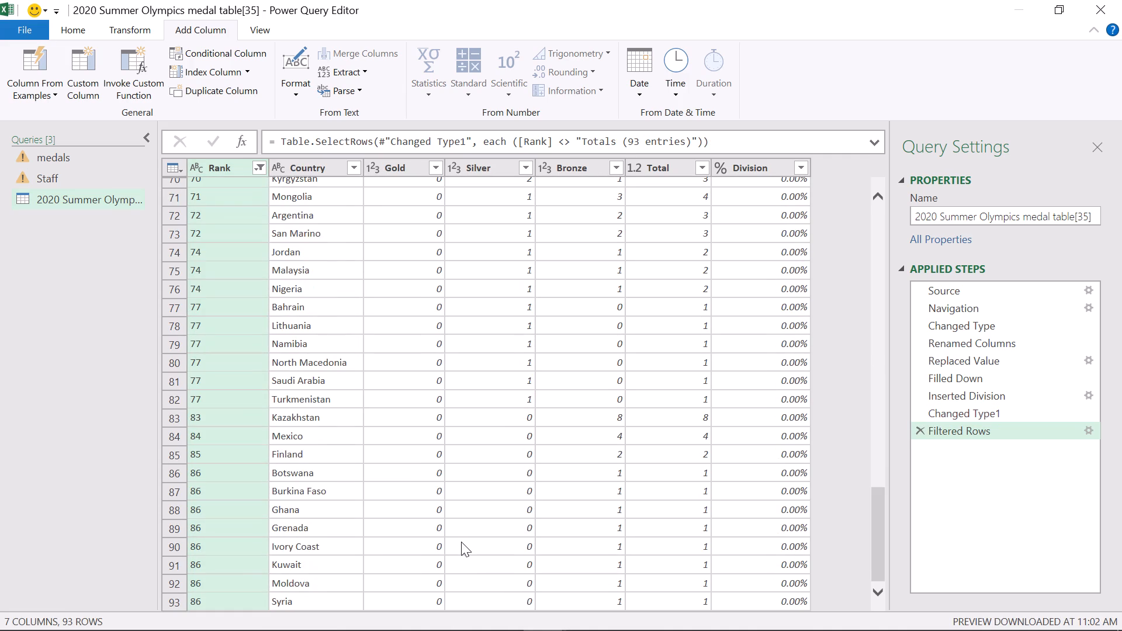
{"action": "scroll", "coordinate": [461, 542], "scroll_direction": "down", "scroll_amount": 8}
{"action": "scroll", "coordinate": [460, 533], "scroll_direction": "up", "scroll_amount": 5}
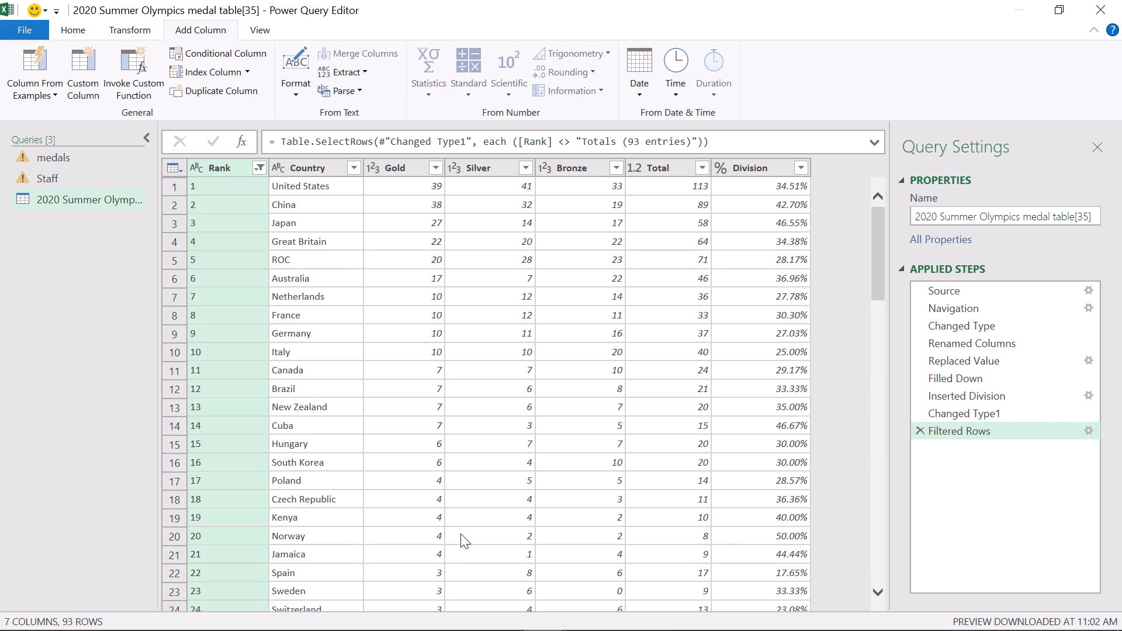
{"action": "scroll", "coordinate": [460, 533], "scroll_direction": "up", "scroll_amount": 2}
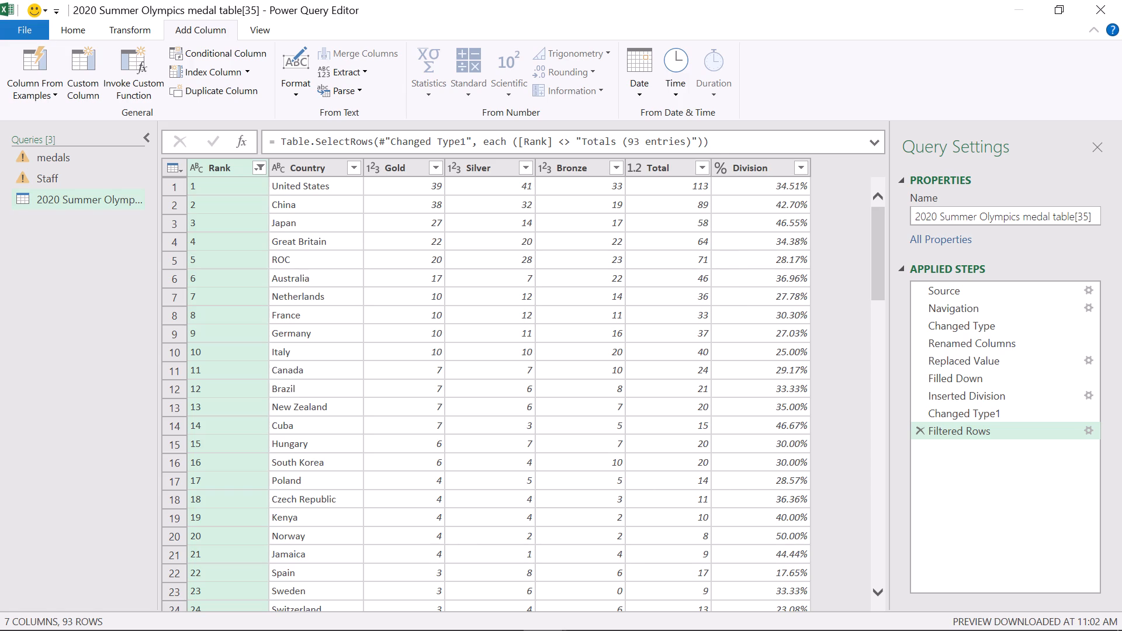
Highlight the "Totals (93 entries)" text in the Filtered Rows step's formula to examine the filter condition.
{"action": "left_click", "coordinate": [712, 147]}
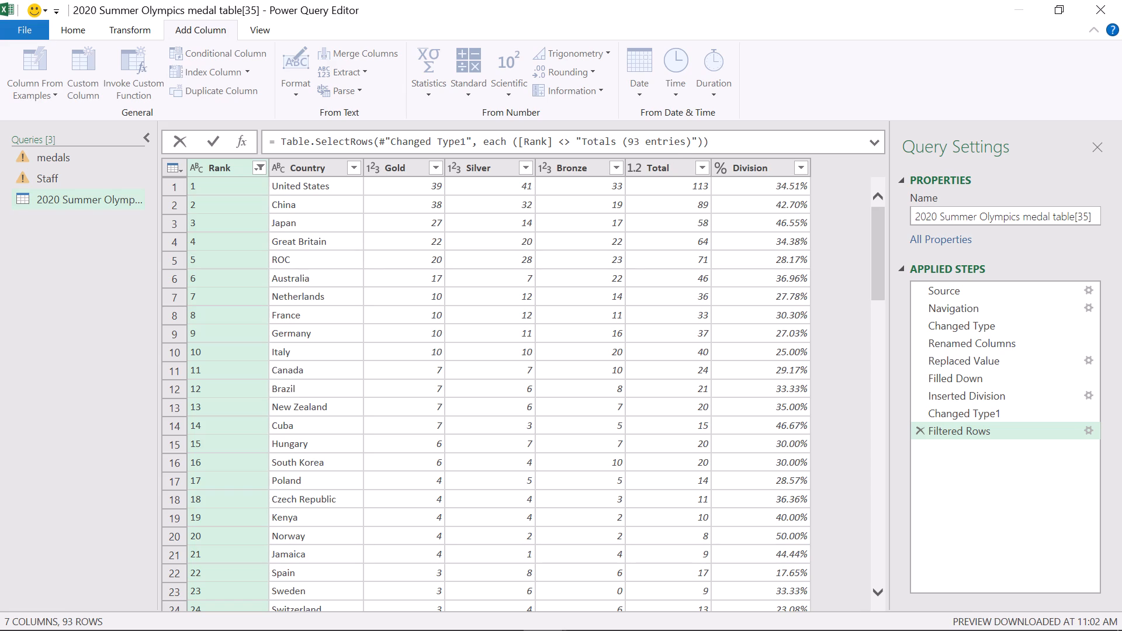
{"action": "left_click_drag", "start_coordinate": [698, 142], "coordinate": [678, 142]}
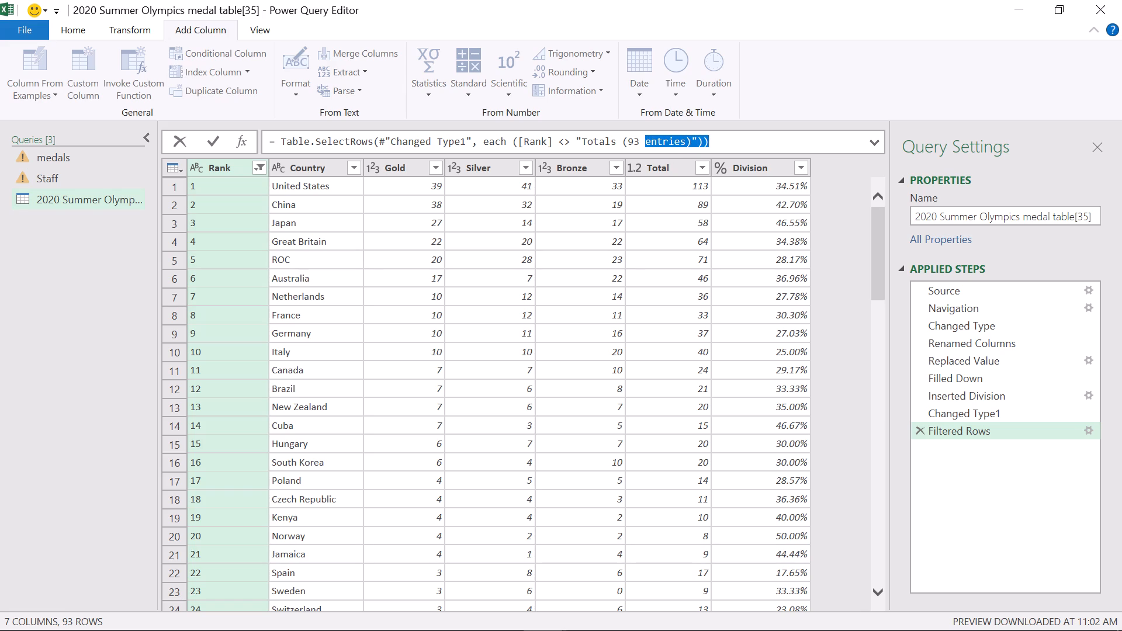
{"action": "left_click_drag", "start_coordinate": [678, 142], "coordinate": [603, 137]}
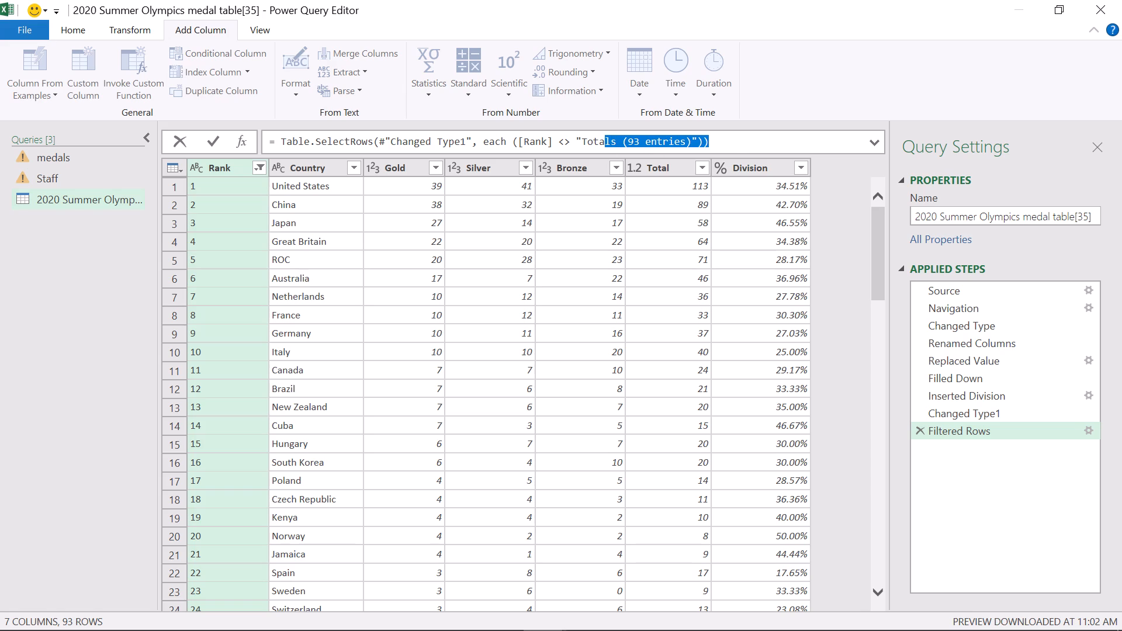
{"action": "left_click", "coordinate": [825, 248]}
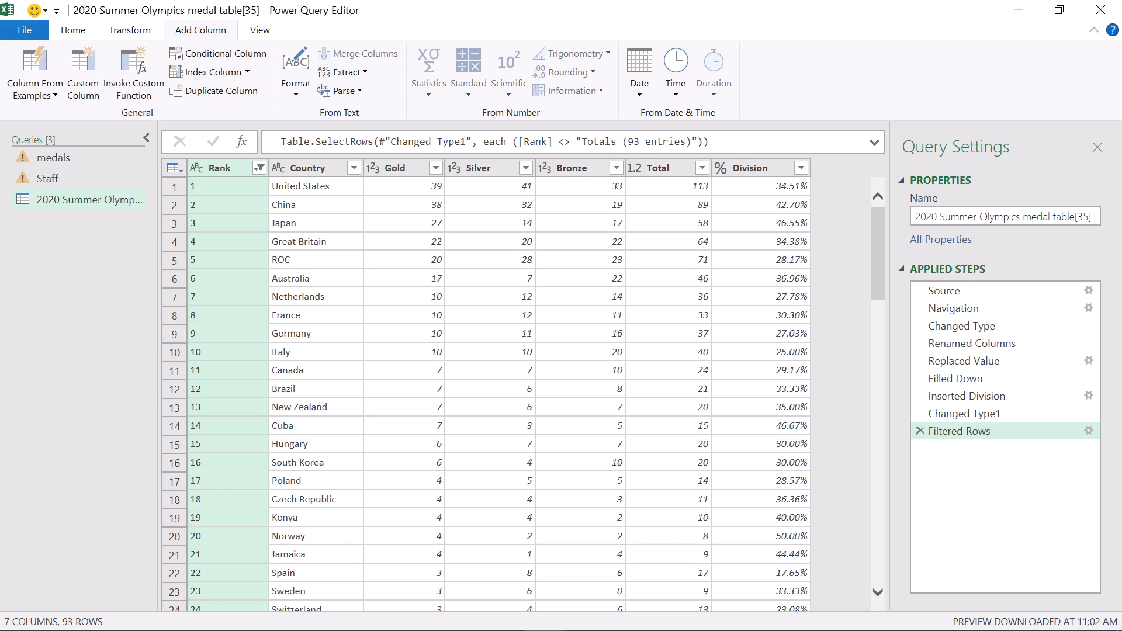
{"action": "left_click_drag", "start_coordinate": [690, 142], "coordinate": [680, 141]}
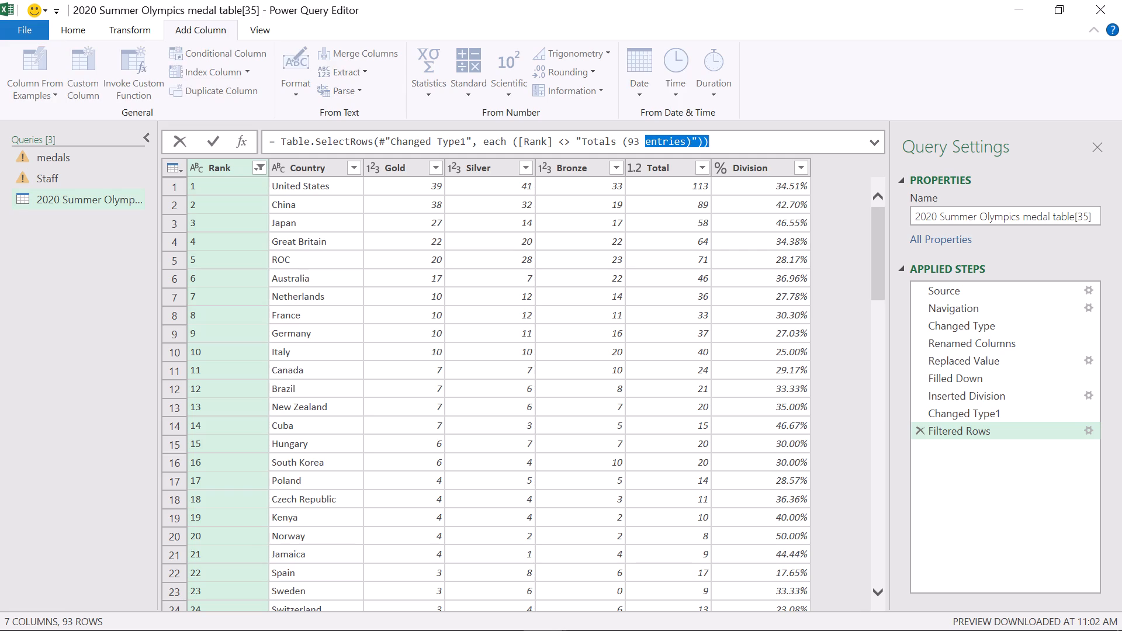
{"action": "left_click_drag", "start_coordinate": [680, 141], "coordinate": [584, 141]}
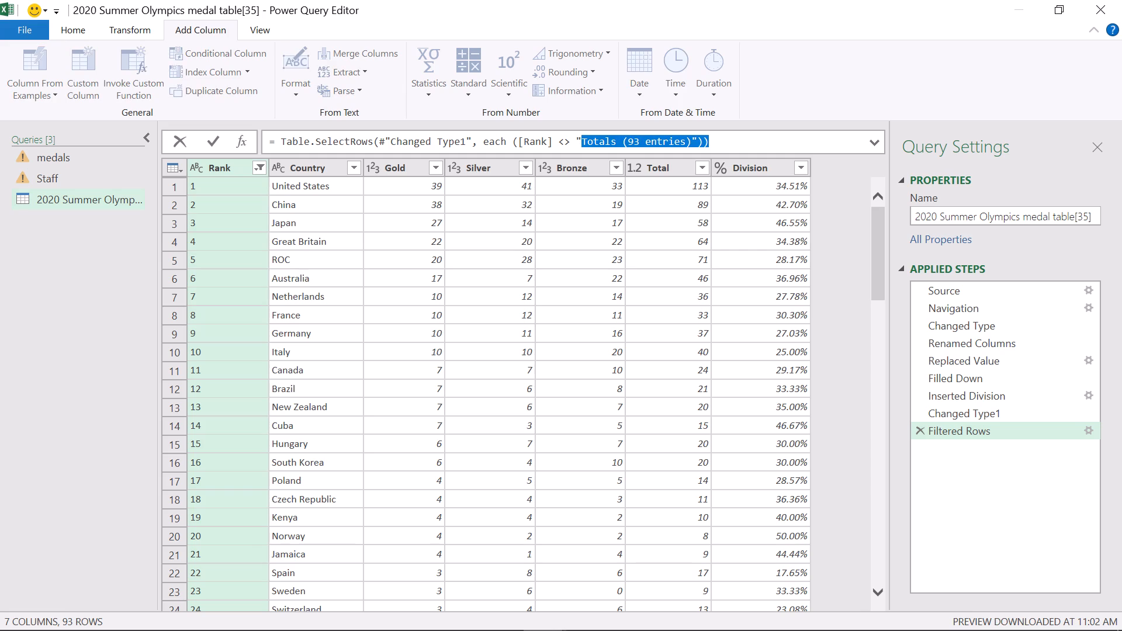
{"action": "left_click_drag", "start_coordinate": [584, 141], "coordinate": [578, 137]}
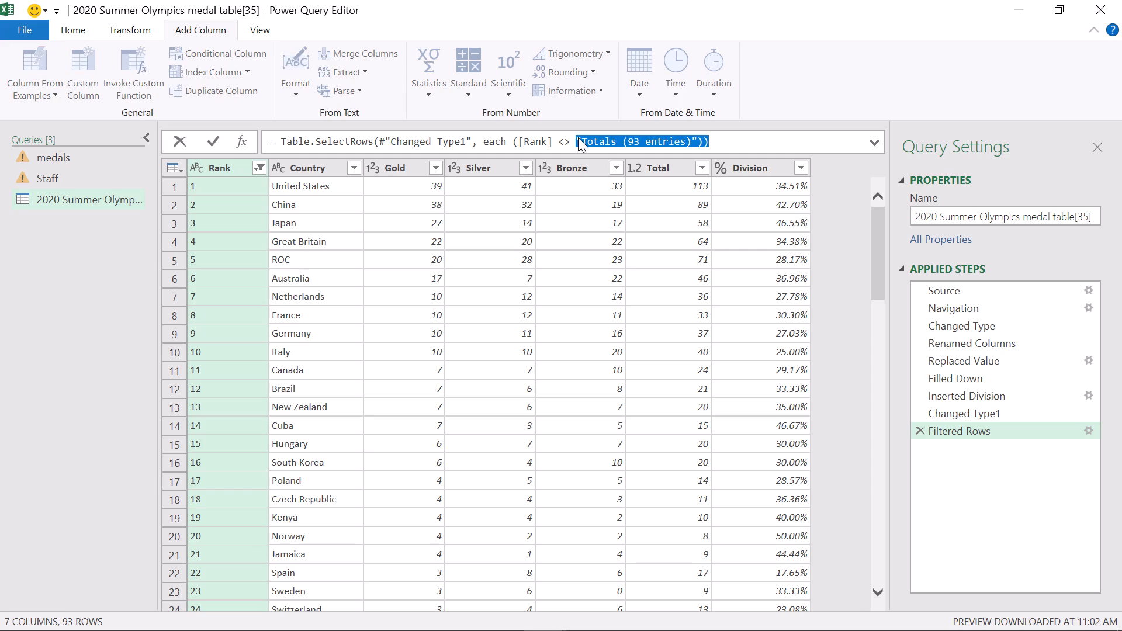
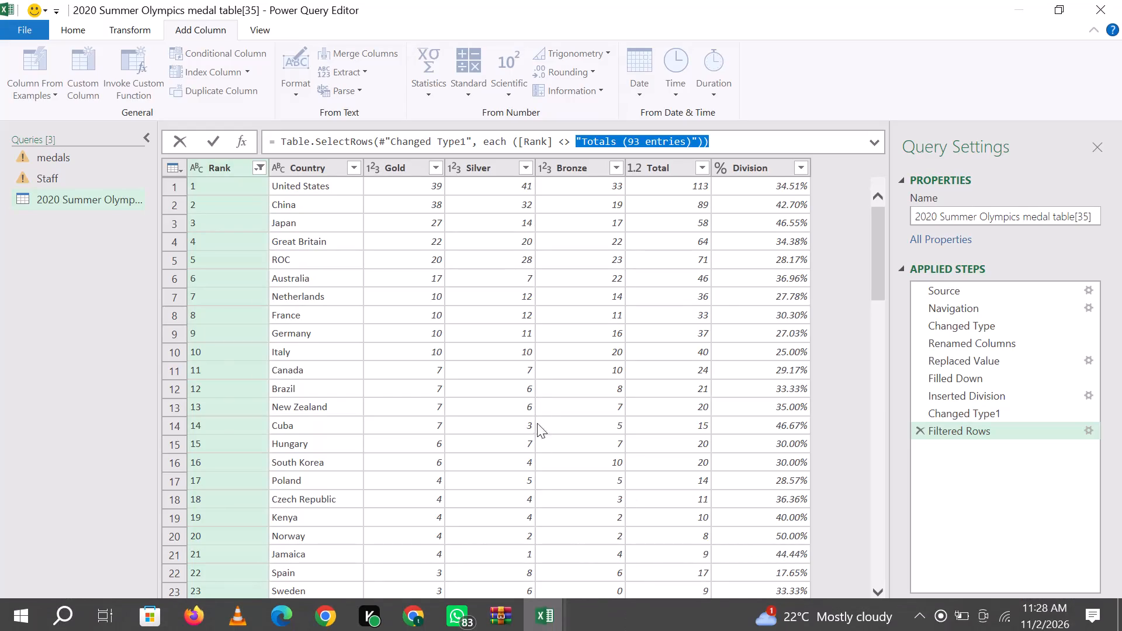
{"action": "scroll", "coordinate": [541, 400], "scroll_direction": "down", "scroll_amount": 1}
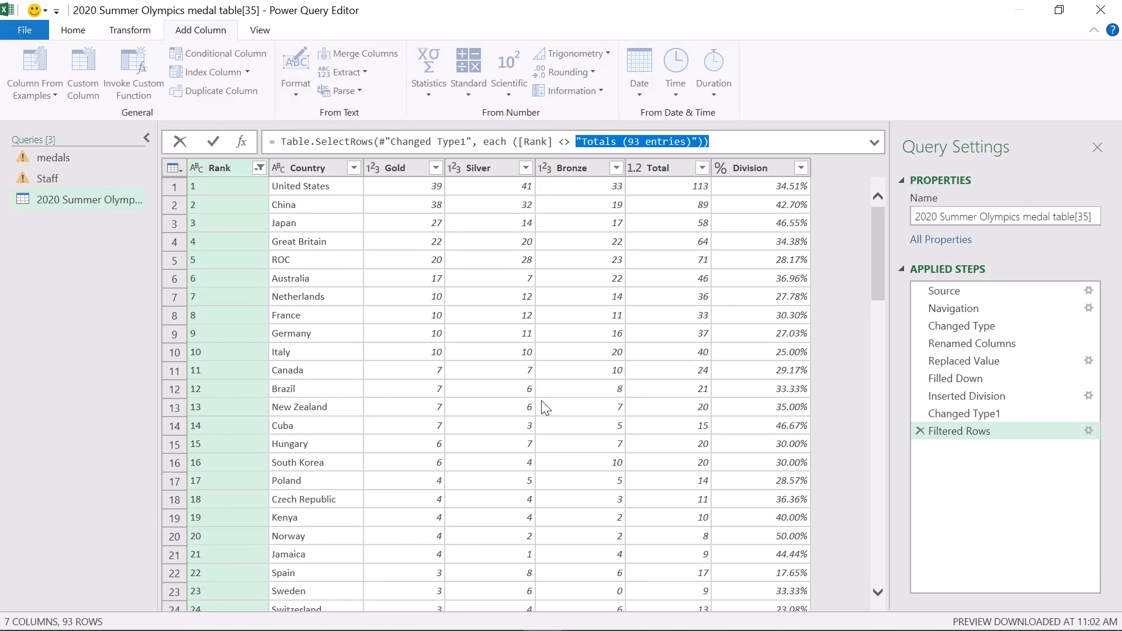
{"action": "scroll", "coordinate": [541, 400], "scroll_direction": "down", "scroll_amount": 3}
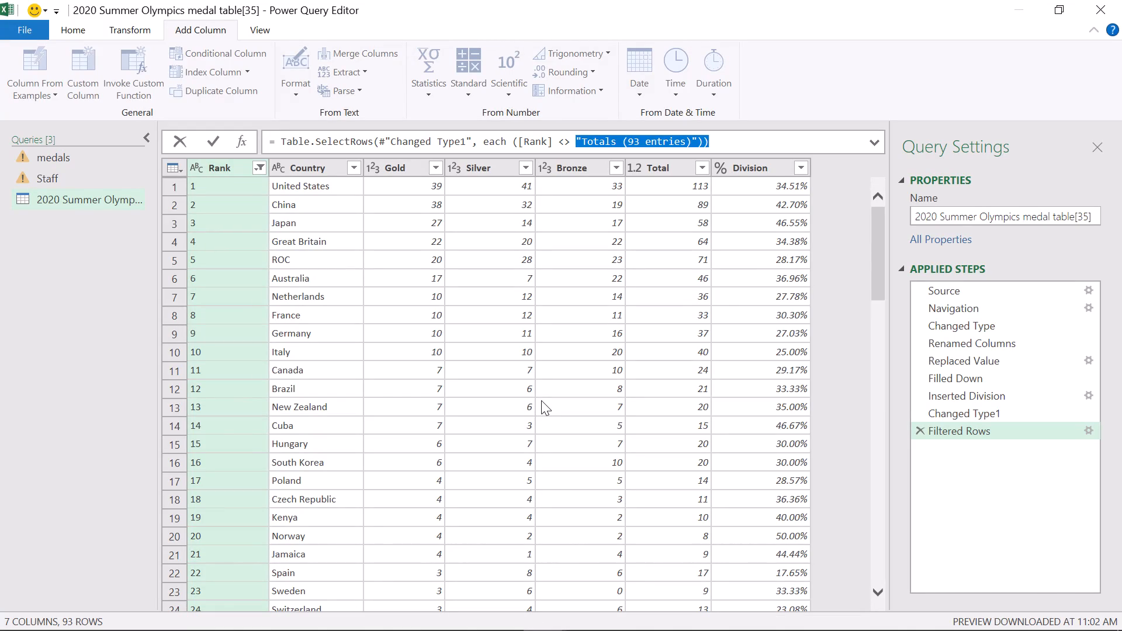